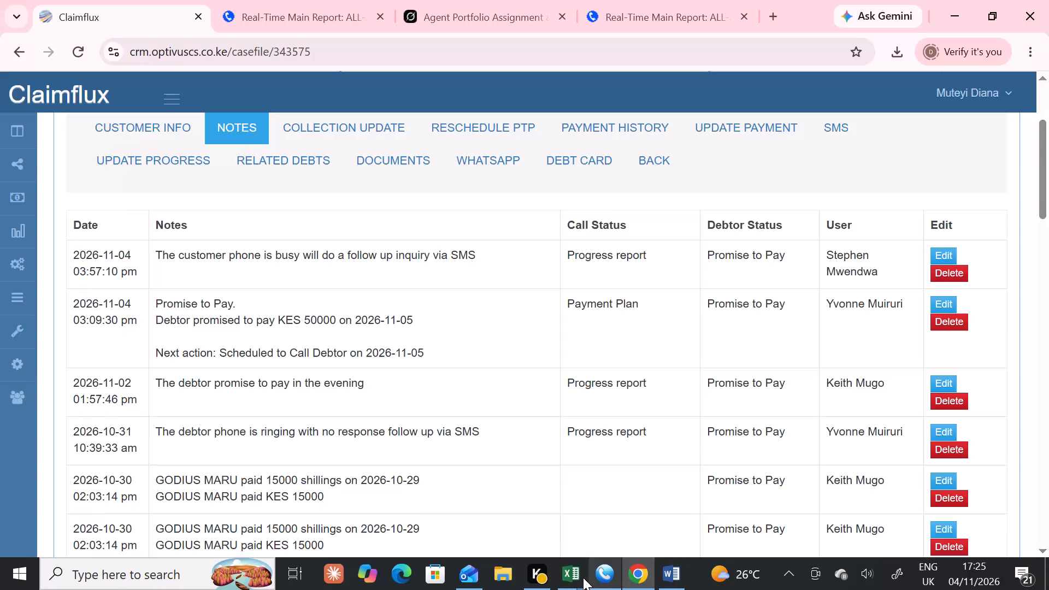
Switch to File Explorer, search Quick access for "in" and open the Incentives 31 workbook to view its entries.
left_click(581, 577)
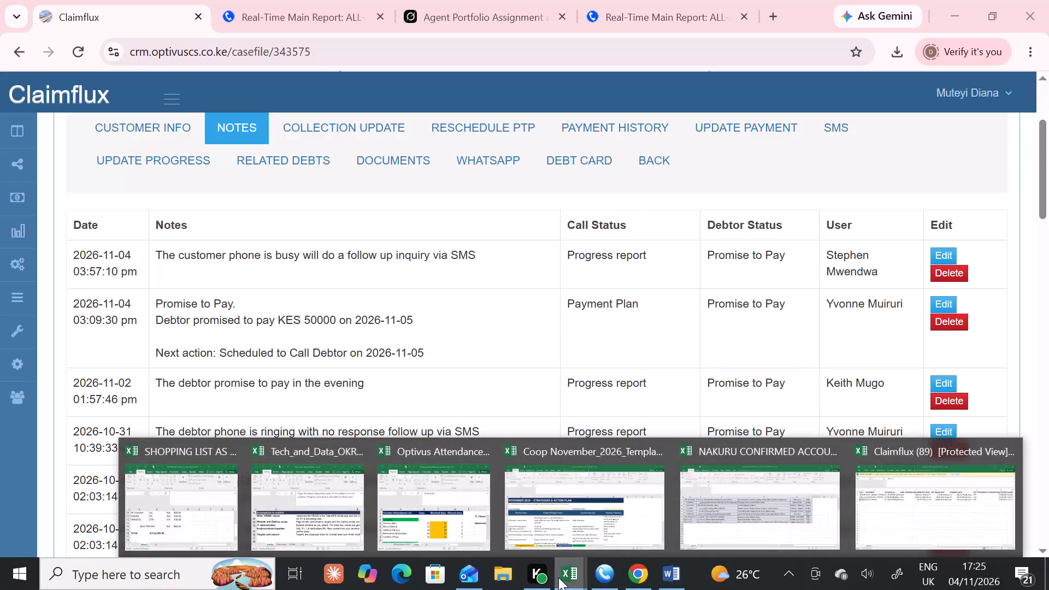
left_click(499, 576)
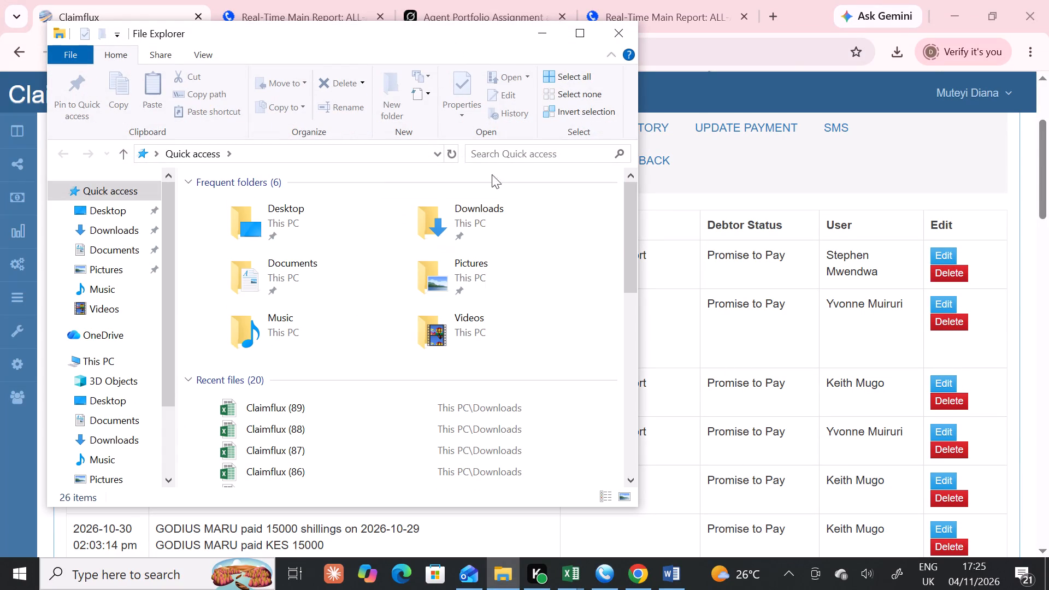
left_click(493, 160)
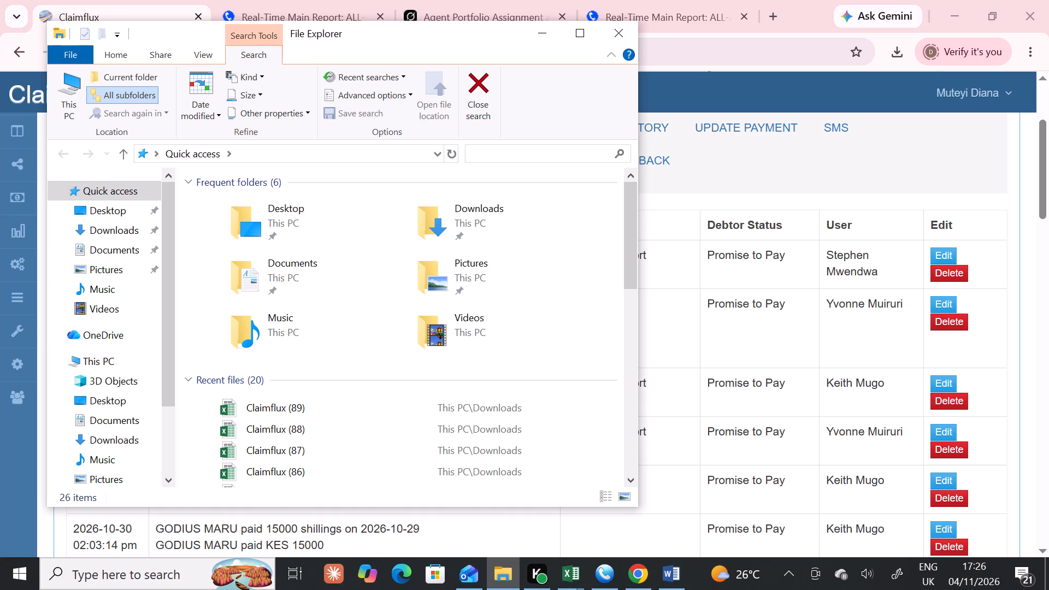
type("in")
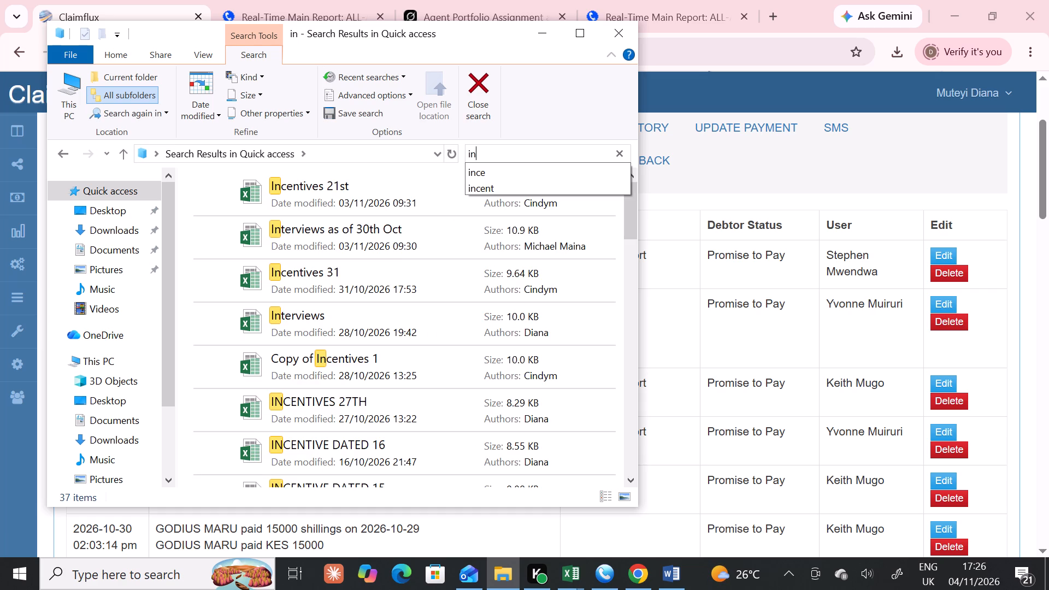
left_click(279, 242)
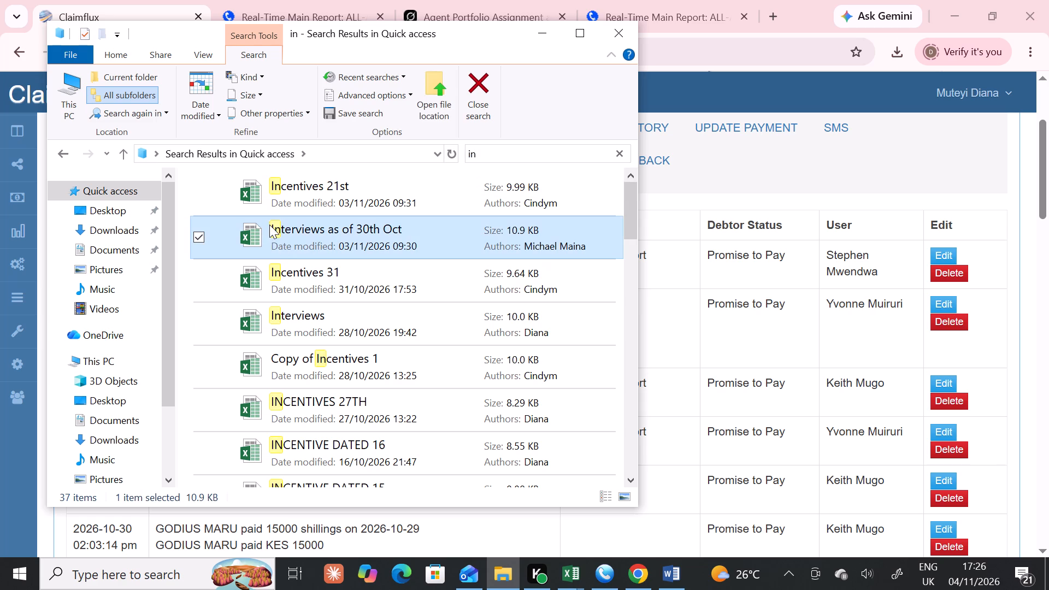
double_click(235, 274)
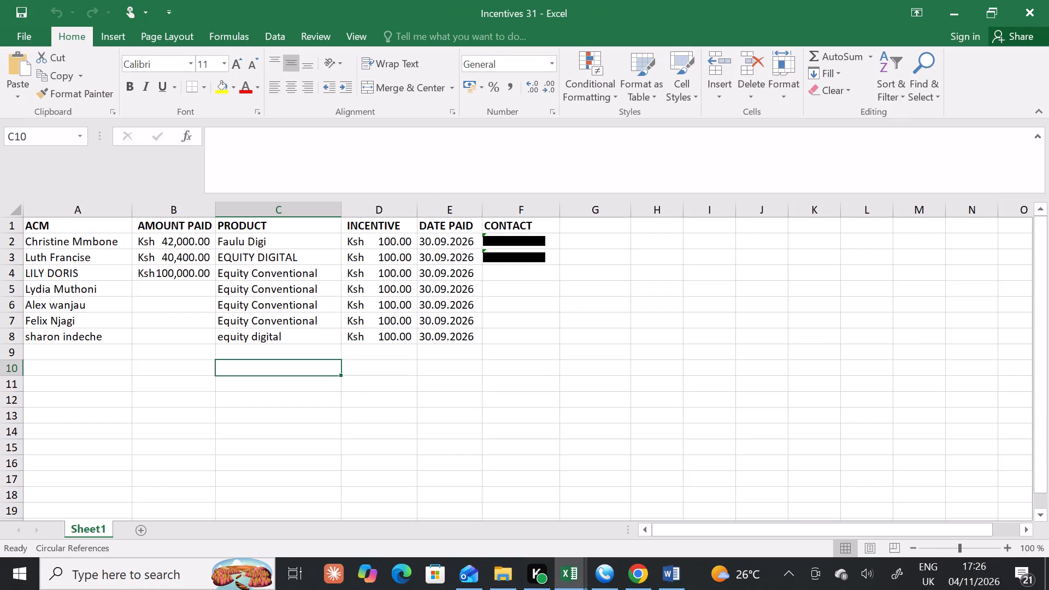
left_click(492, 347)
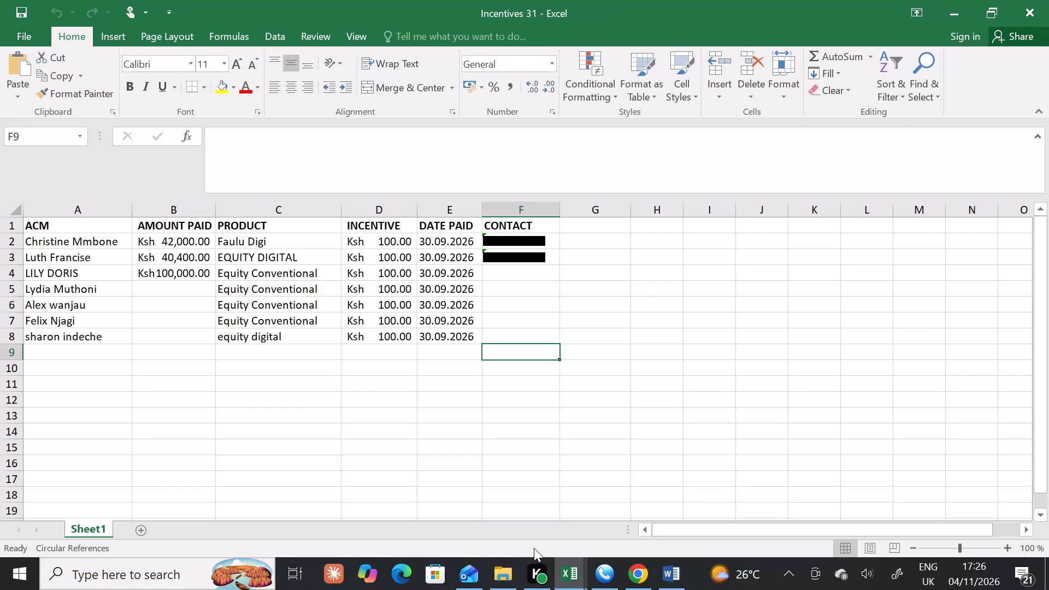
Open the Interviews as of 30th Oct workbook from the search results and look over the candidates summary.
left_click(506, 561)
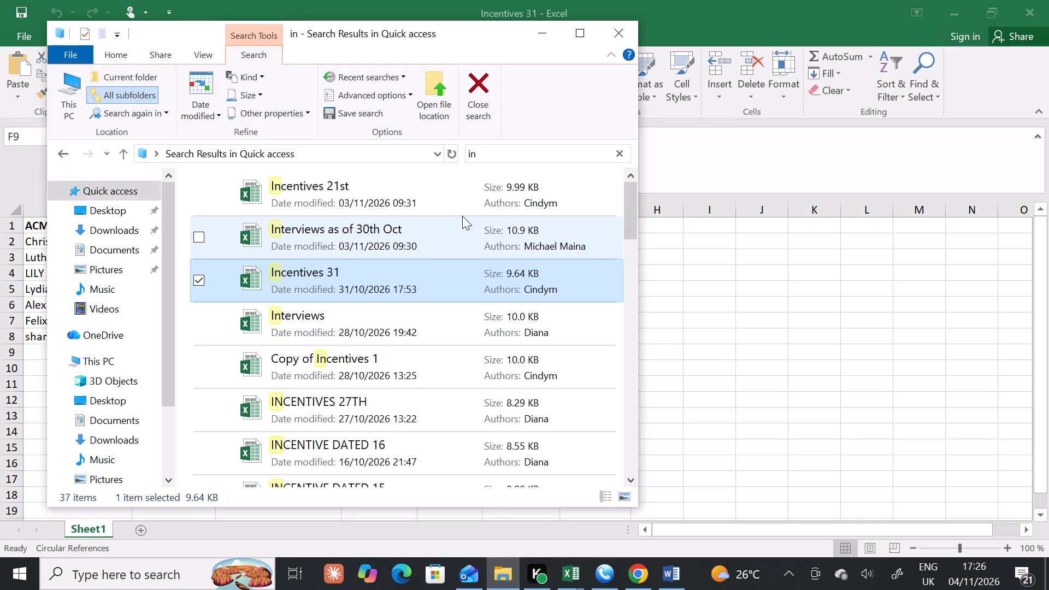
double_click(458, 225)
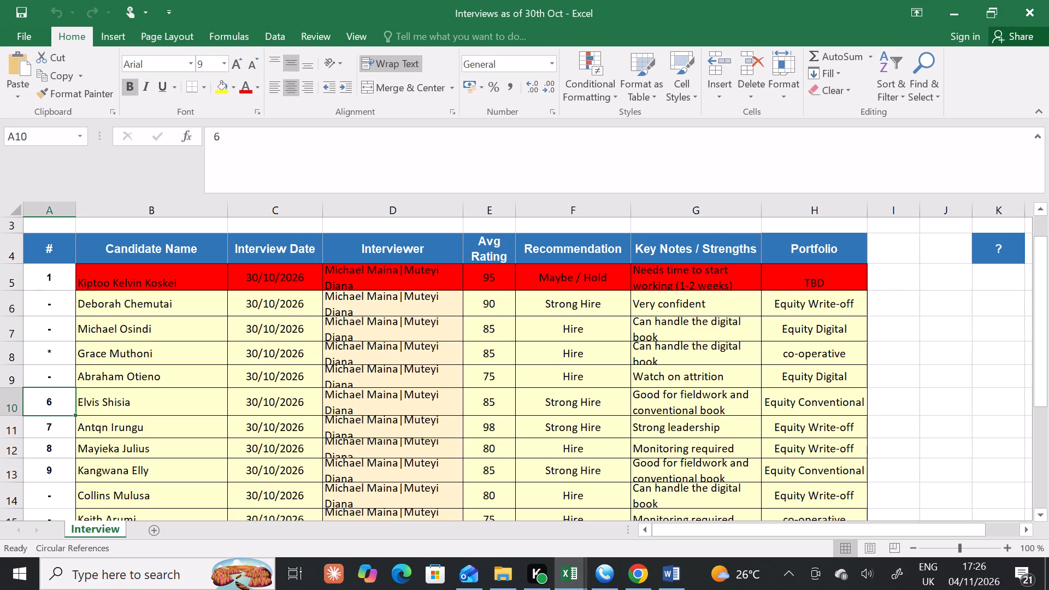
scroll(468, 241, "down", 3)
scroll(478, 266, "up", 4)
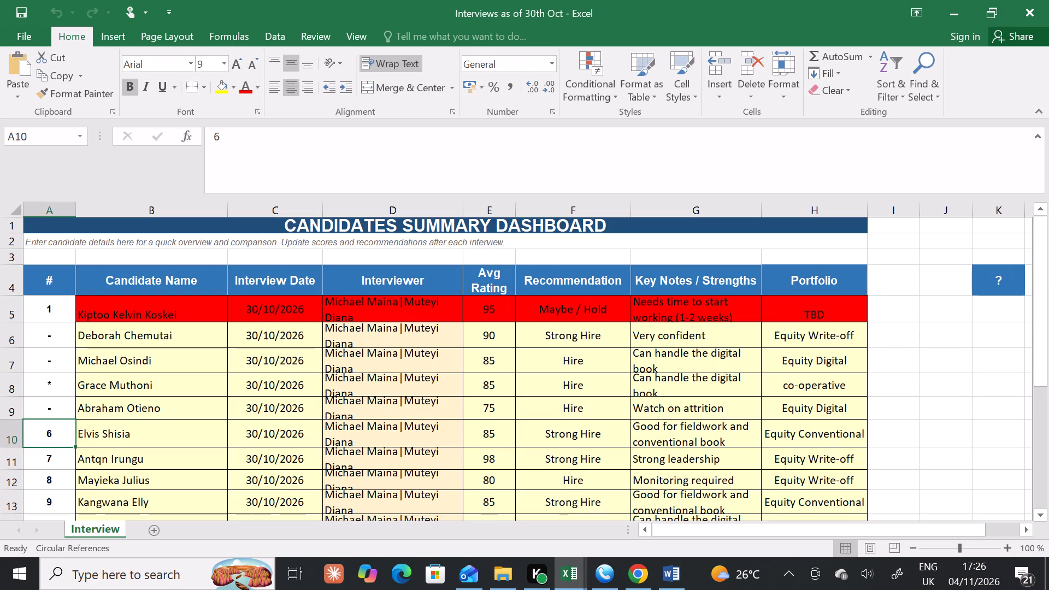
Search the Downloads folder for "in", open the "29TH OCT to 2nd nov uncentives" workbook and review its incentive rows.
left_click(509, 581)
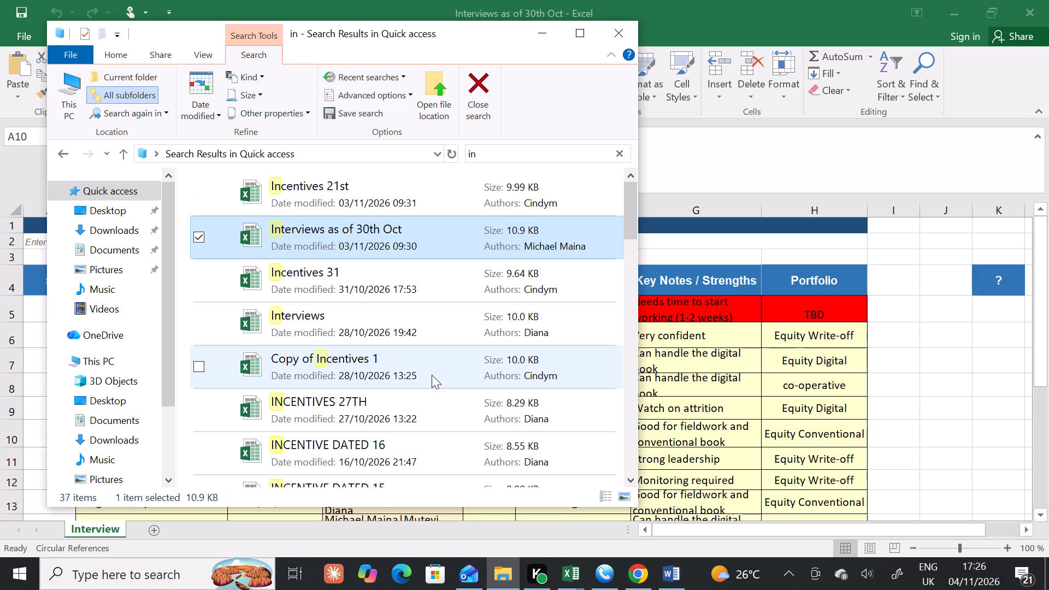
scroll(432, 377, "down", 1)
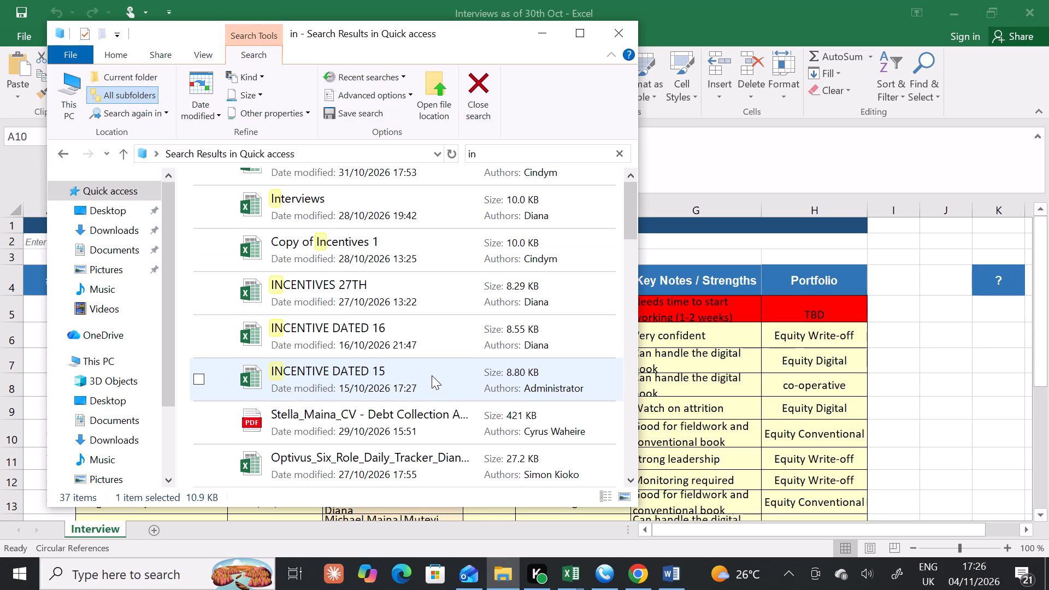
scroll(426, 391, "down", 1)
scroll(426, 391, "up", 3)
scroll(395, 358, "up", 1)
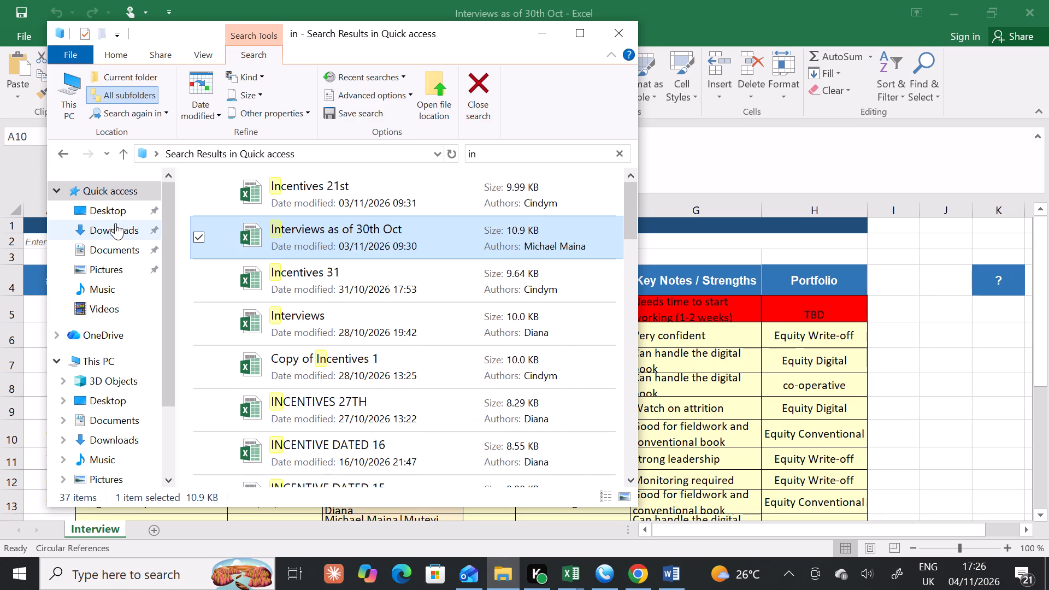
left_click(115, 223)
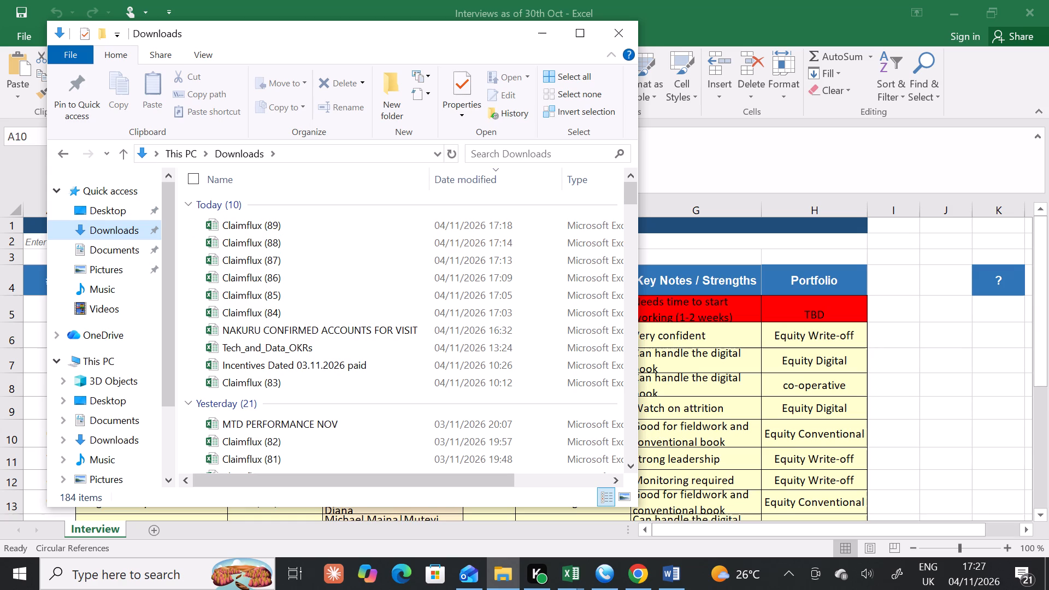
key("i")
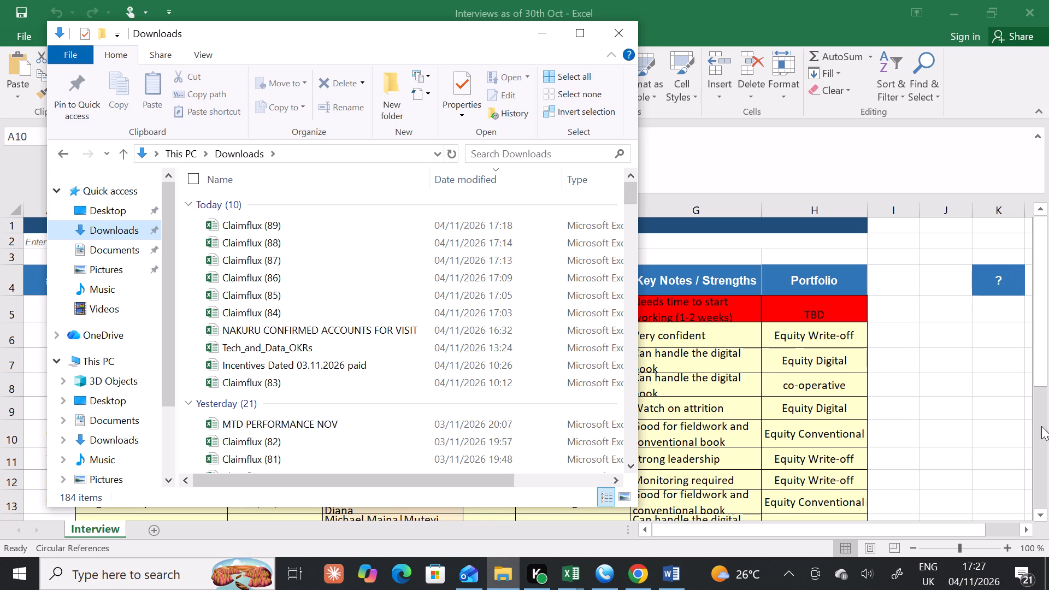
left_click(479, 150)
type("in")
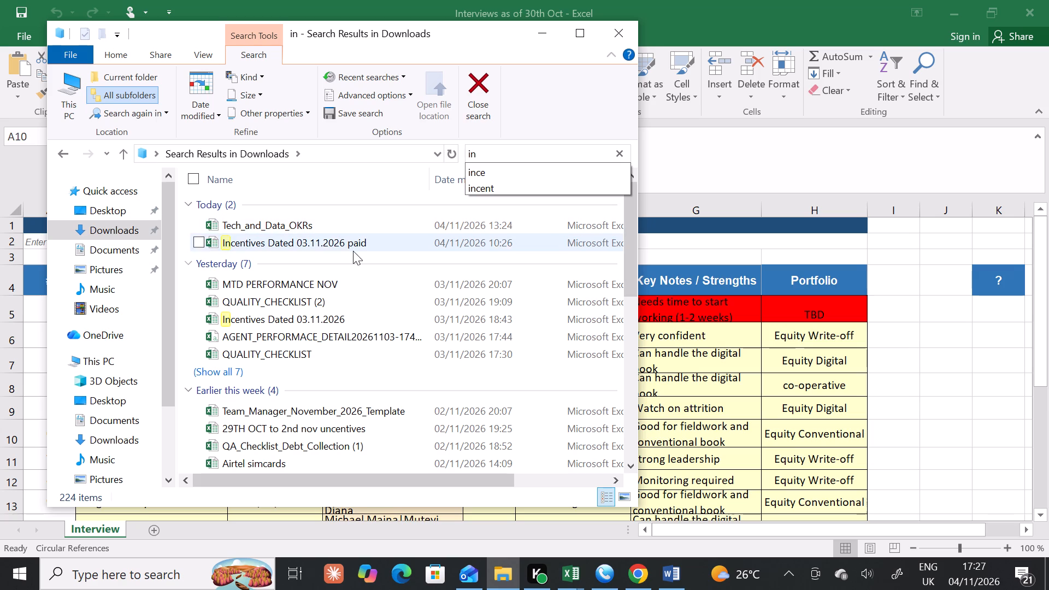
left_click(338, 429)
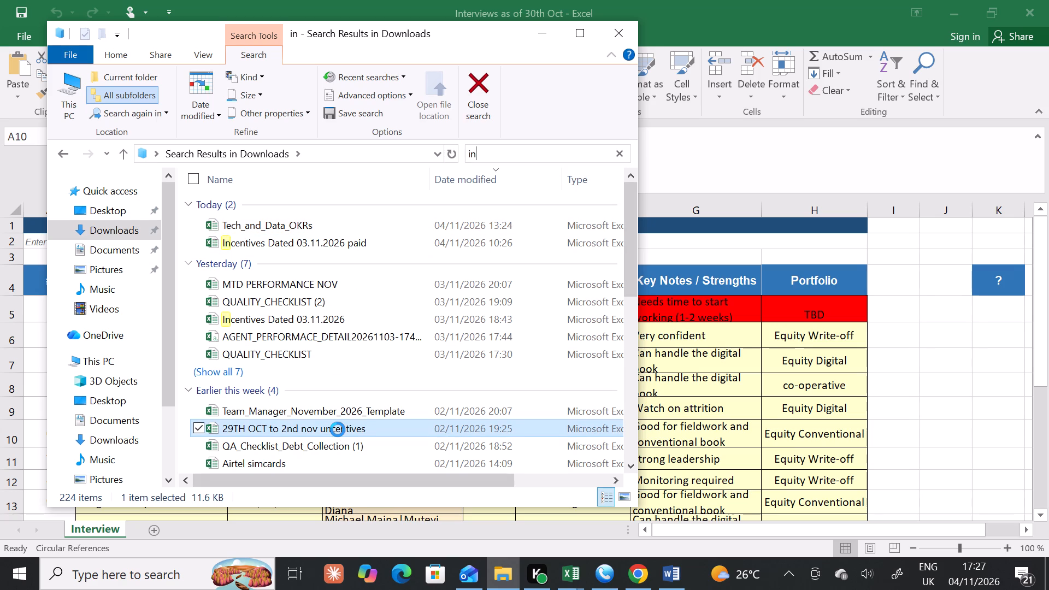
left_click(329, 429)
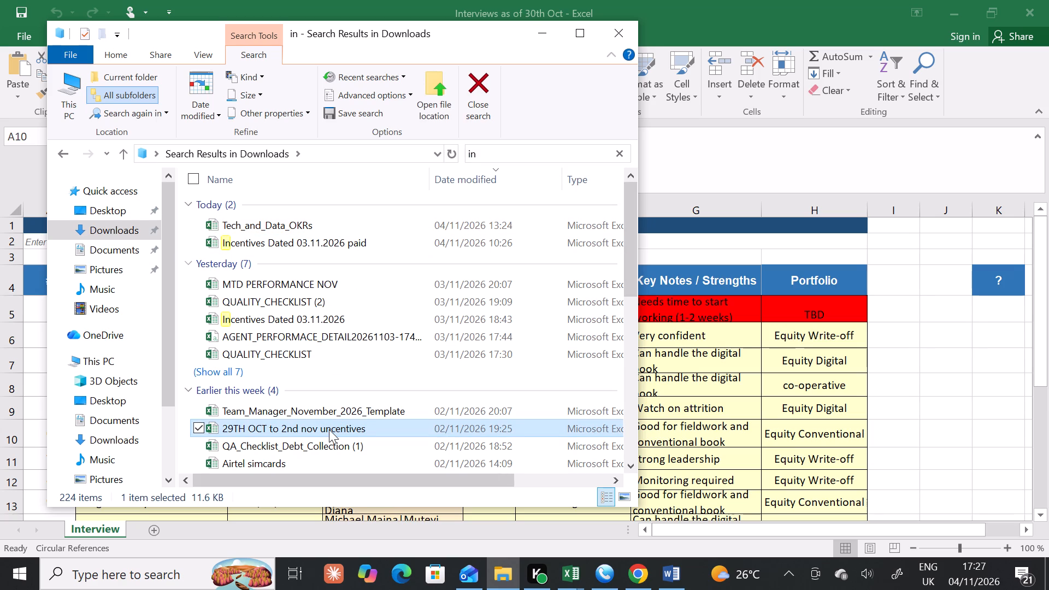
double_click(457, 433)
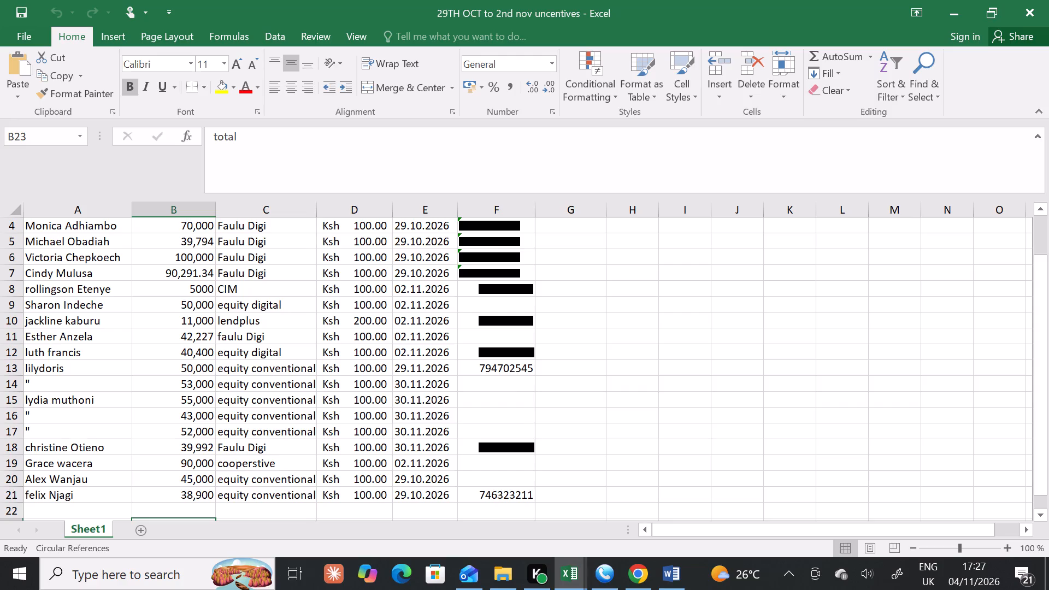
scroll(174, 346, "down", 1)
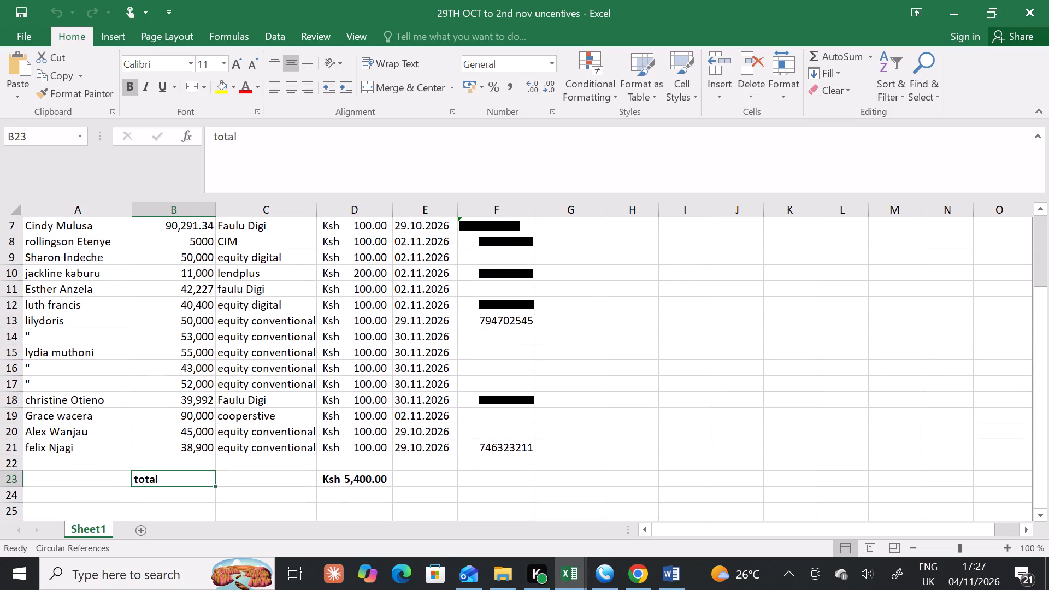
scroll(166, 375, "up", 2)
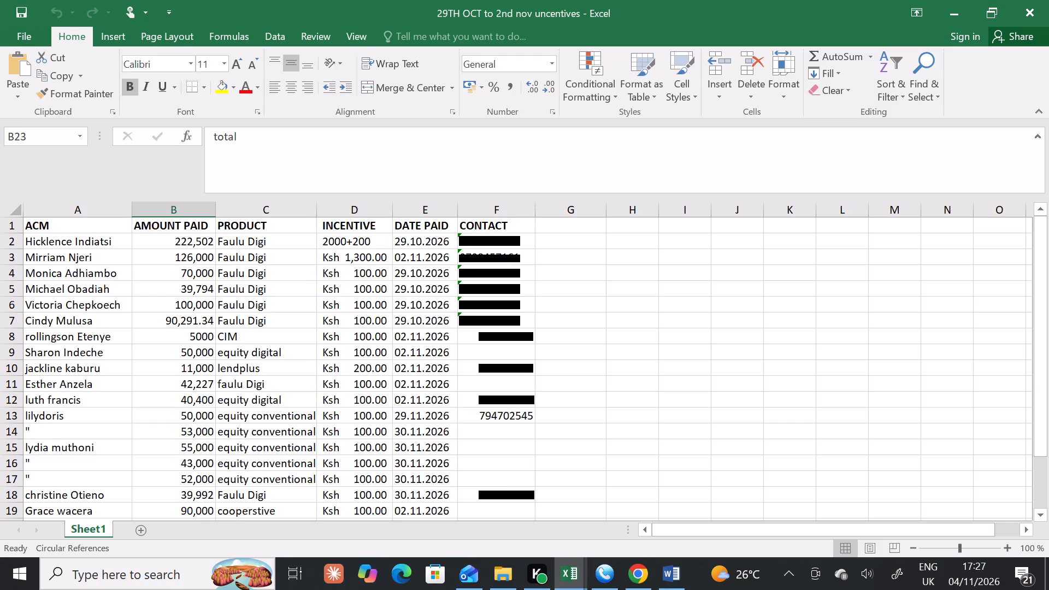
scroll(226, 356, "down", 2)
scroll(226, 356, "up", 3)
Open the Copy of Incentives 1 workbook from the Downloads search results, check how its rows are marked, and close it.
left_click(489, 578)
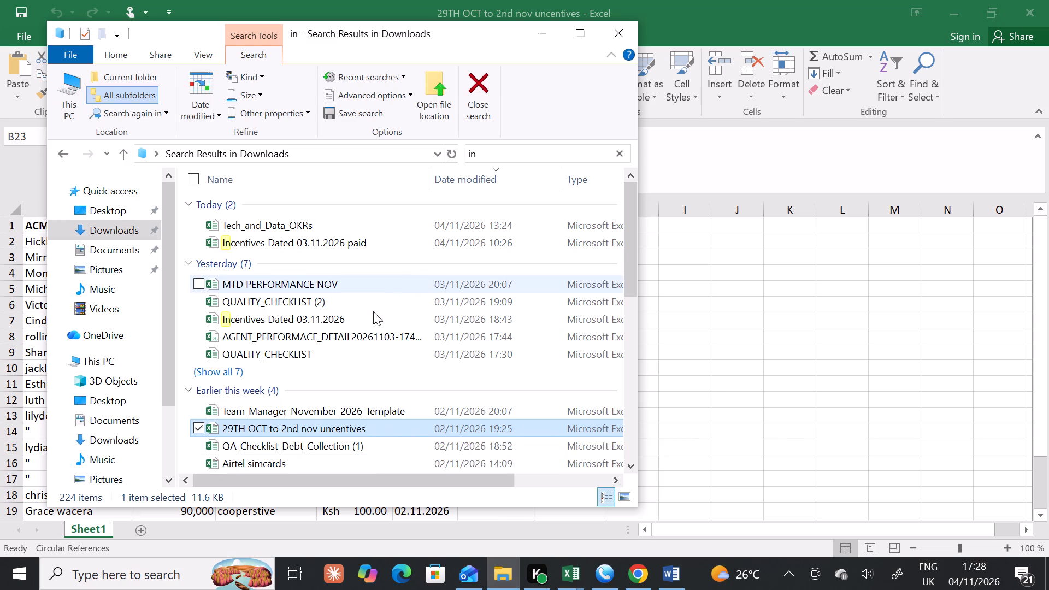
scroll(369, 330, "down", 1)
scroll(319, 414, "down", 1)
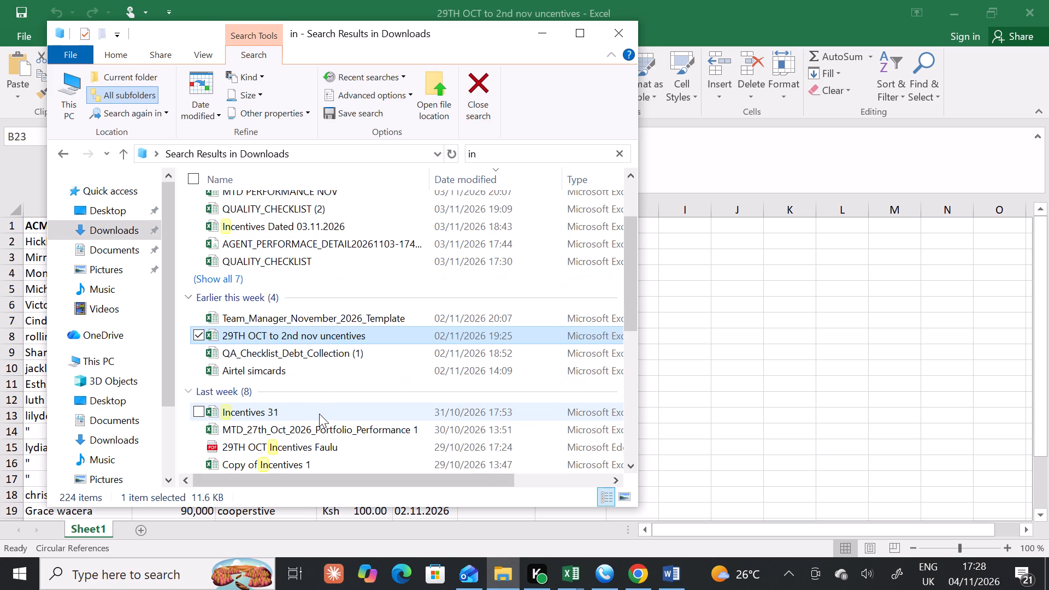
scroll(319, 414, "down", 1)
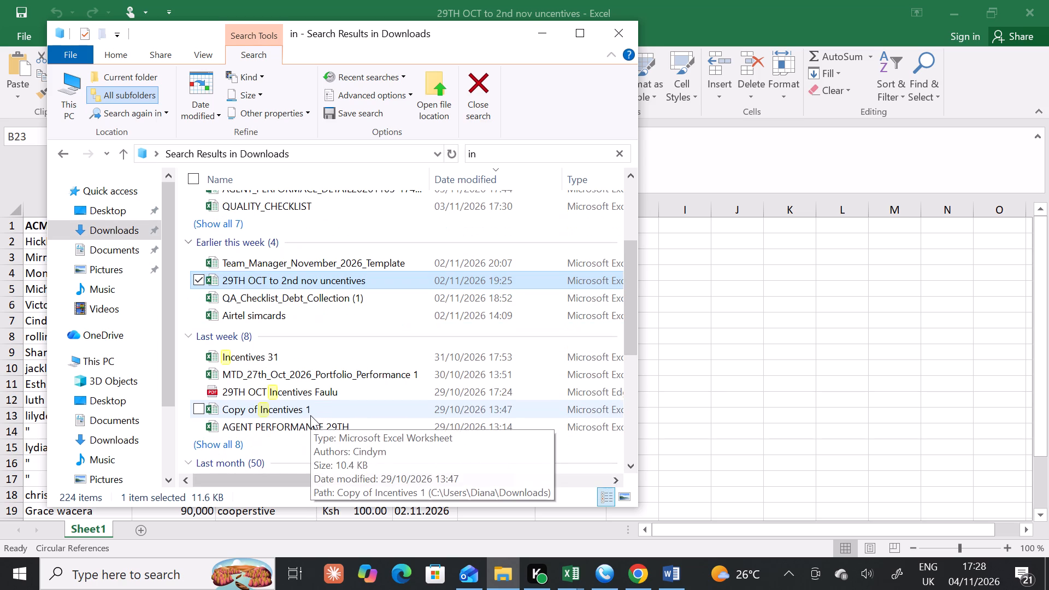
double_click(310, 414)
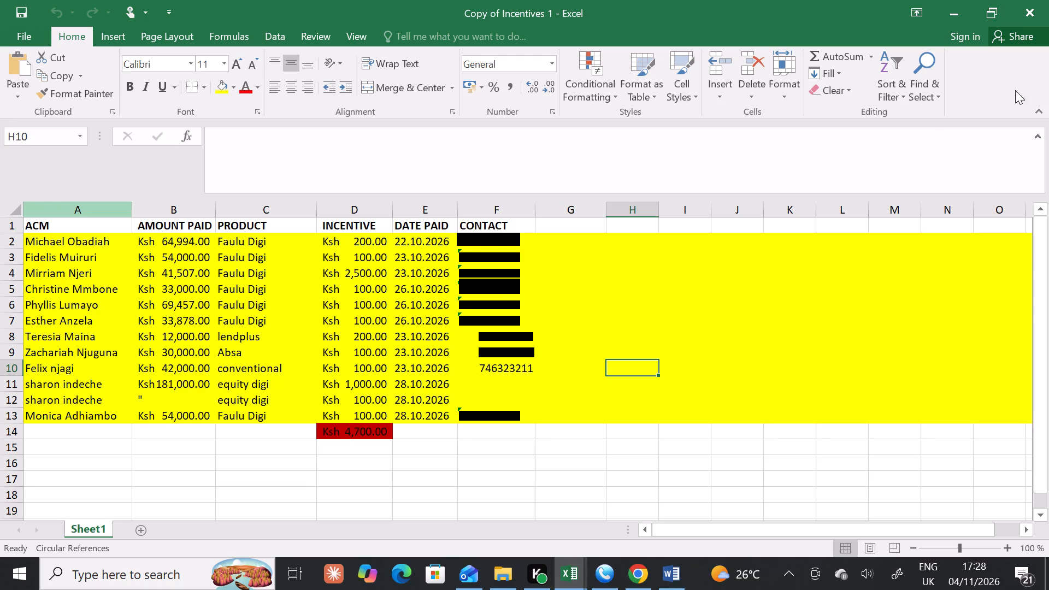
left_click(1048, 0)
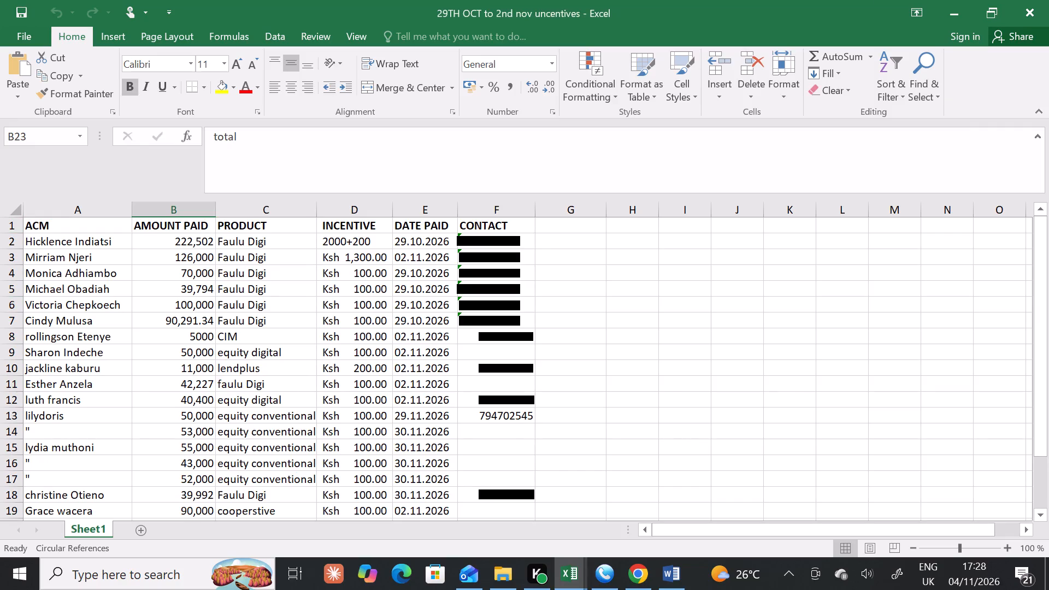
Fill the incentive rows, cells A2:H23 including the total row, with yellow.
left_click_drag(29, 238, 597, 549)
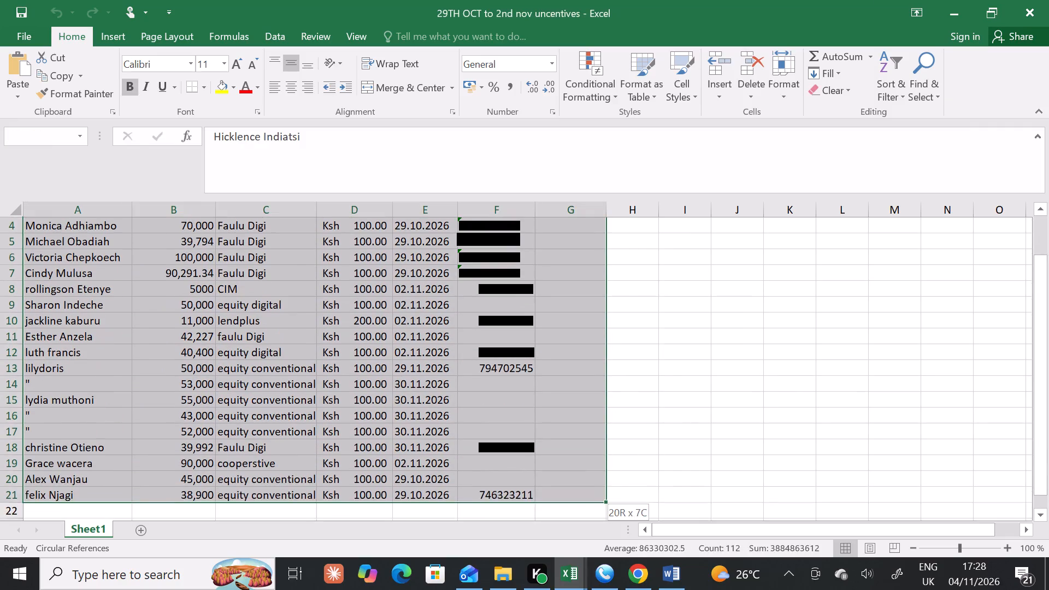
left_click_drag(597, 549, 611, 517)
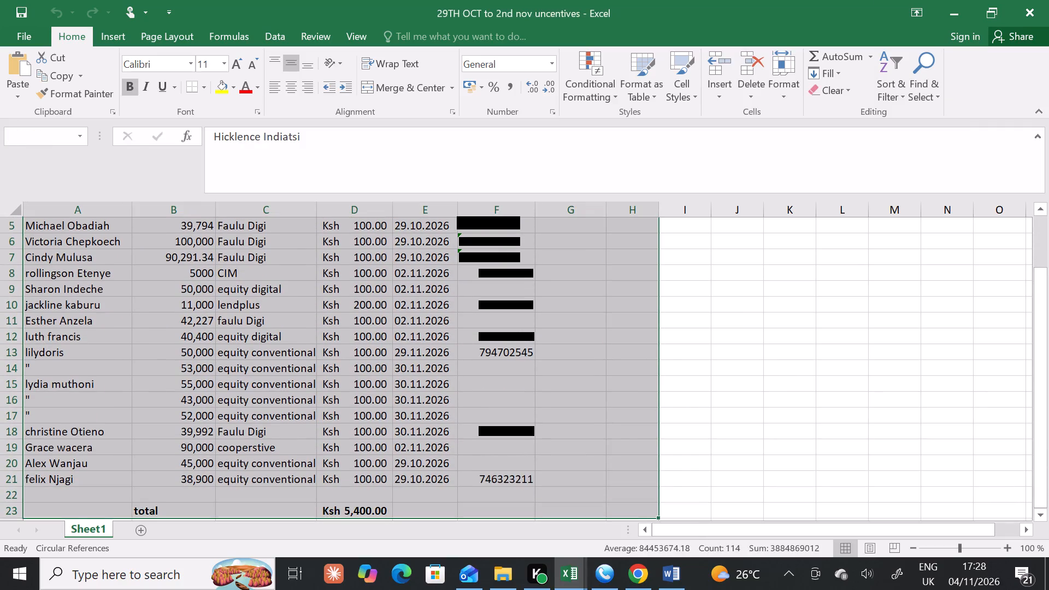
left_click(225, 82)
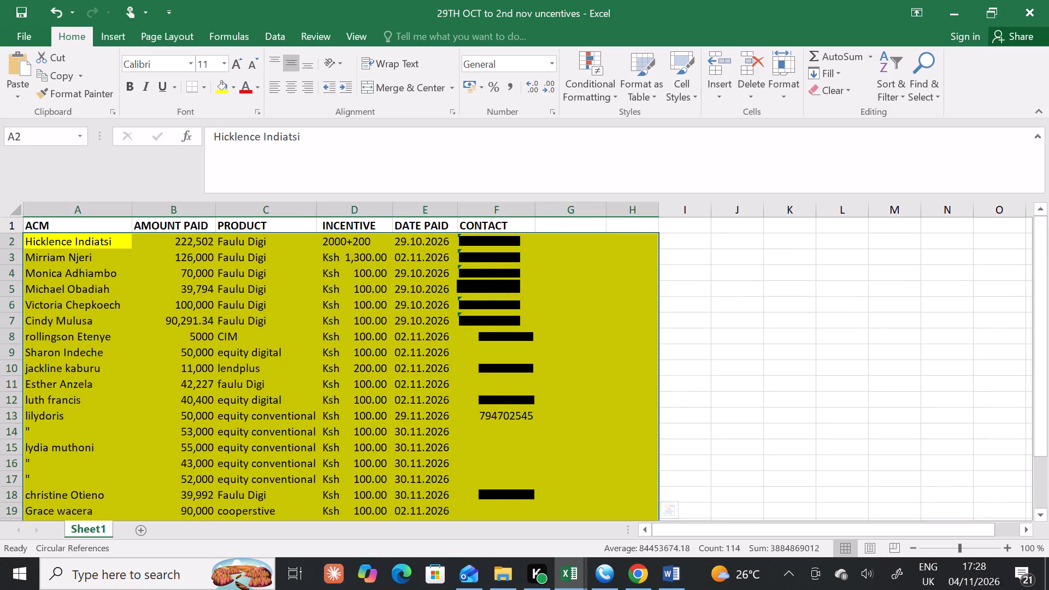
left_click(632, 316)
Enter "paid" in cell G2, beside the first incentive row's contact.
left_click(588, 234)
type("paid")
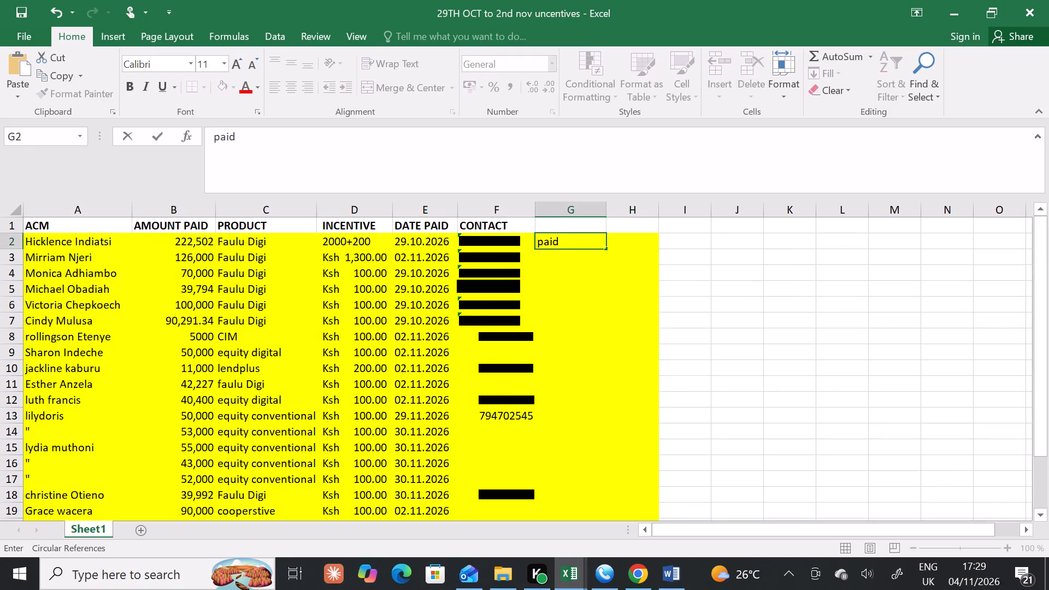
Save the workbook in Downloads as "29TH OCT to 2nd nov uncentives", replacing the existing file.
left_click(23, 33)
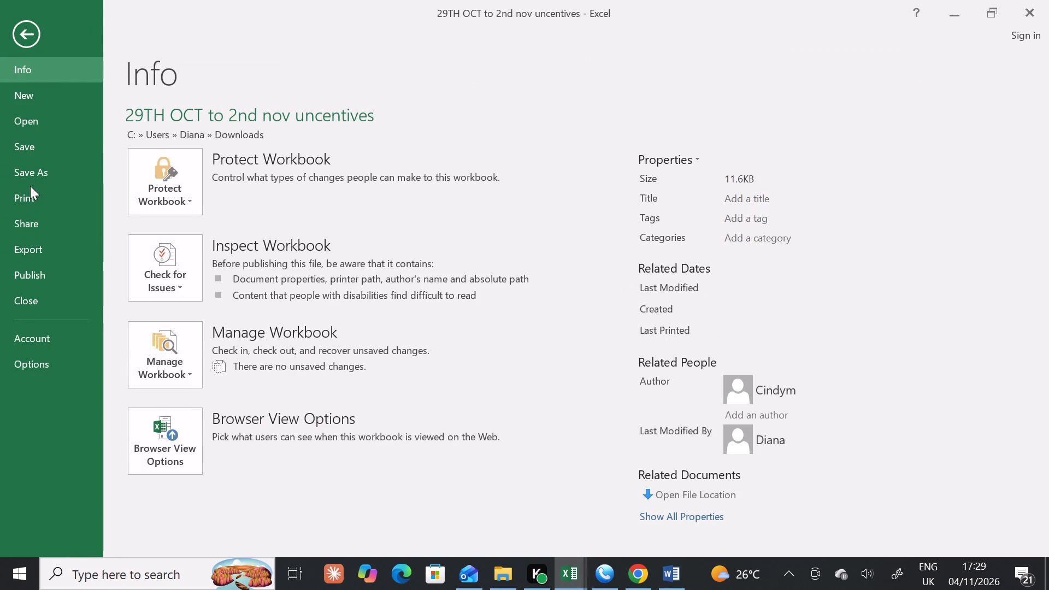
left_click(30, 181)
left_click(153, 256)
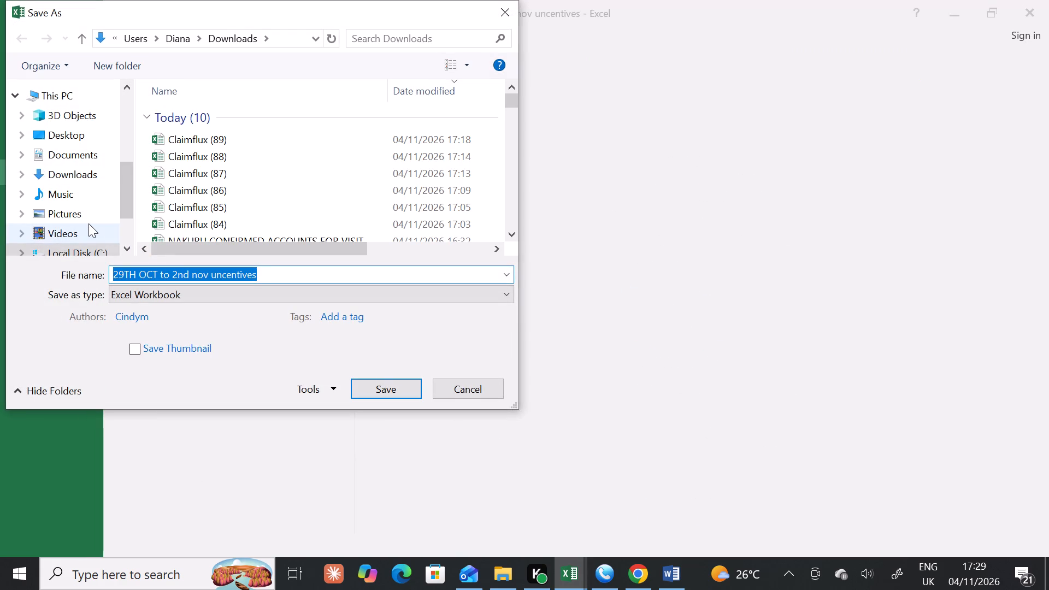
left_click(81, 178)
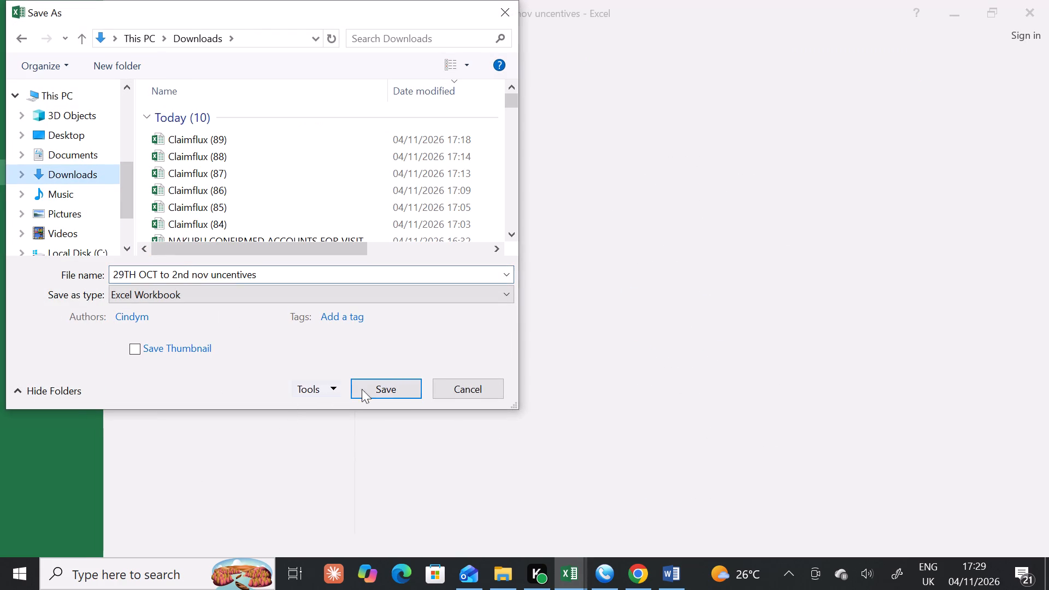
left_click(404, 391)
left_click(571, 286)
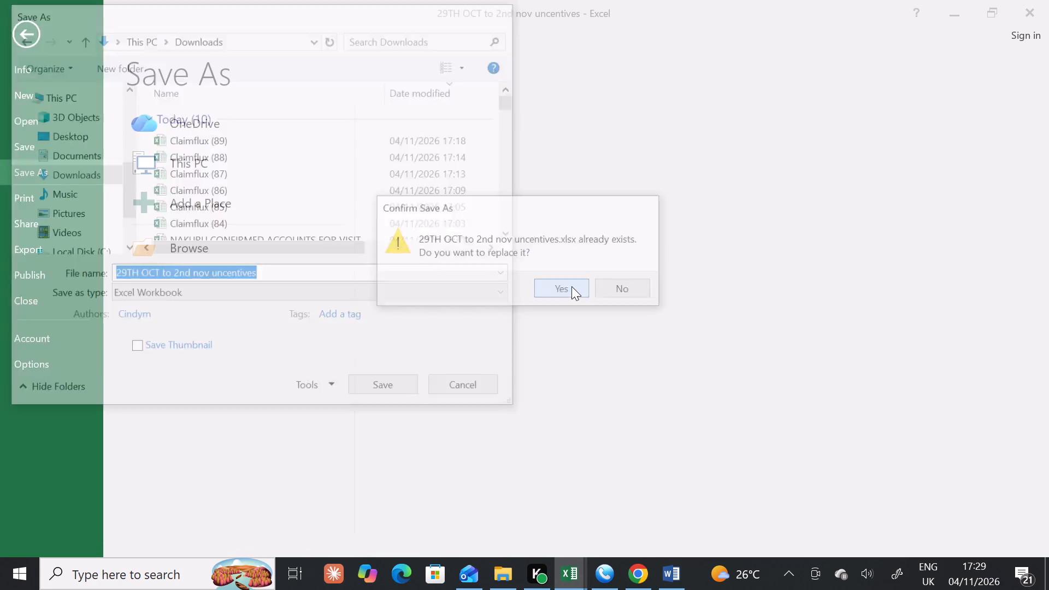
Check the highlighted incentive rows down to the total row, and close the workbook.
scroll(423, 344, "down", 2)
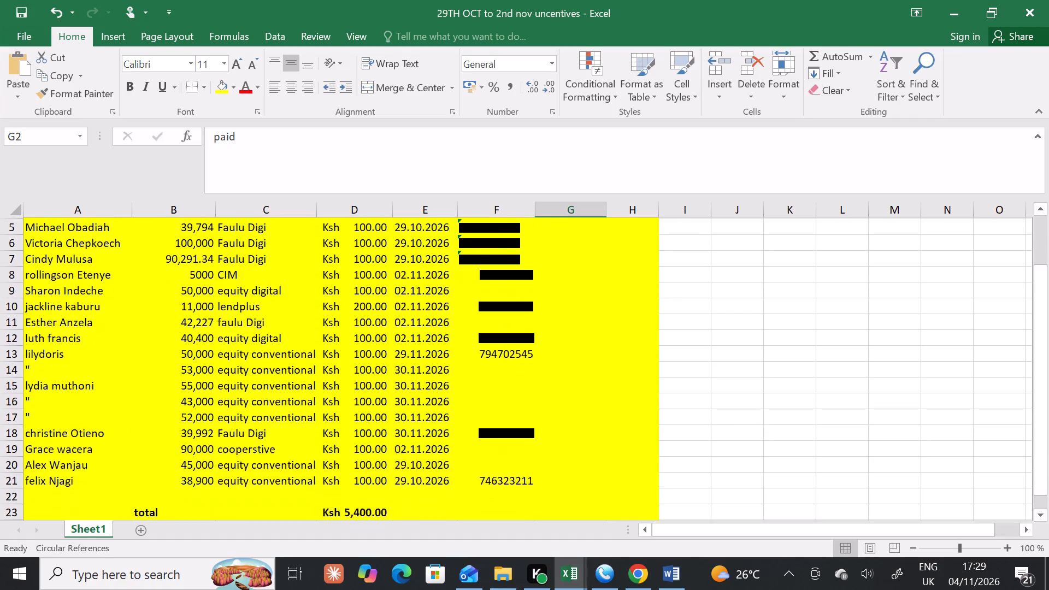
scroll(431, 355, "down", 1)
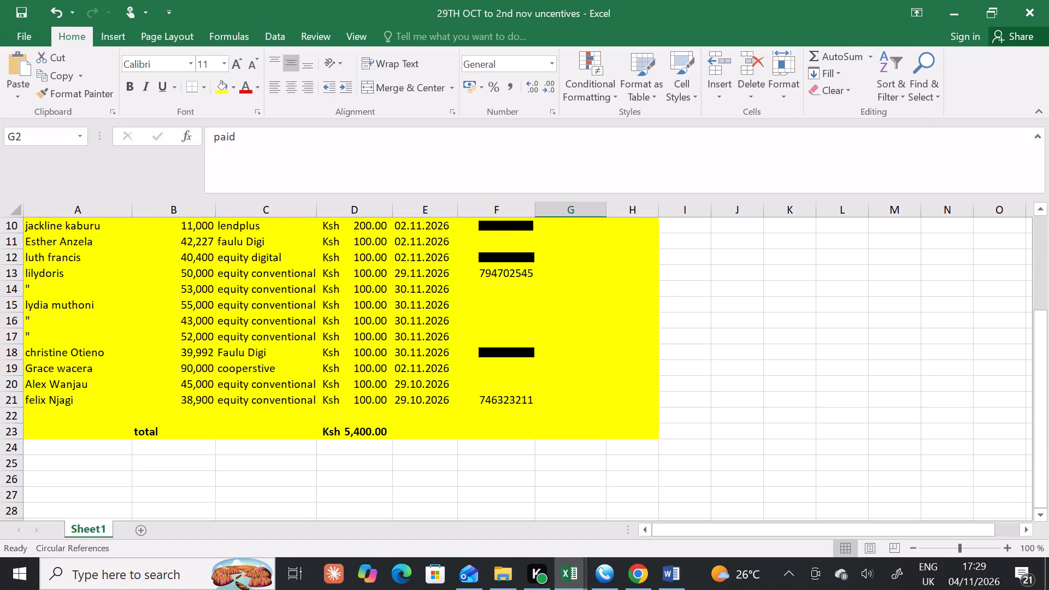
scroll(428, 417, "up", 3)
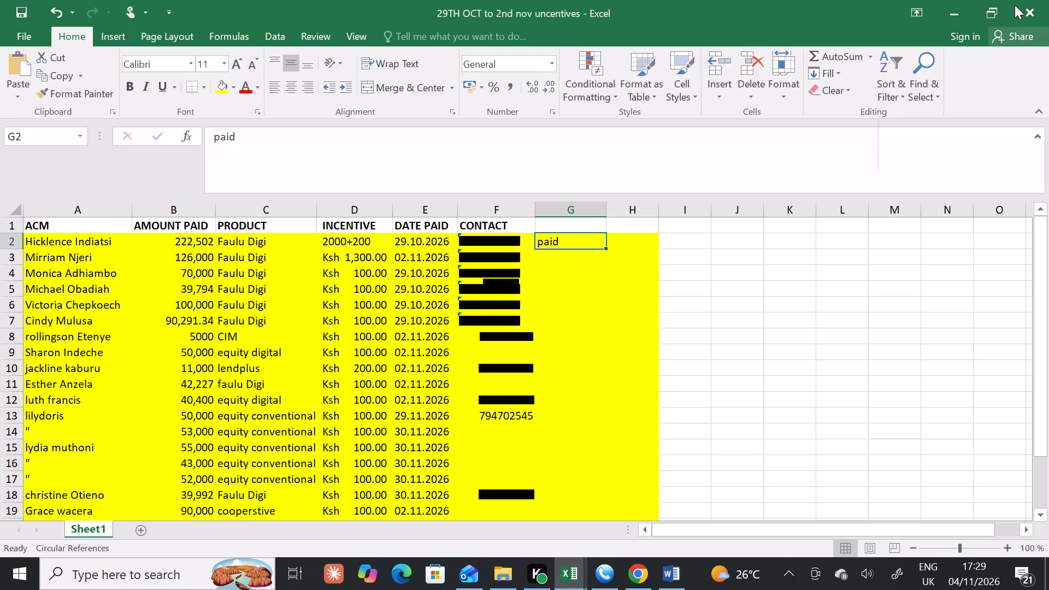
left_click(1048, 23)
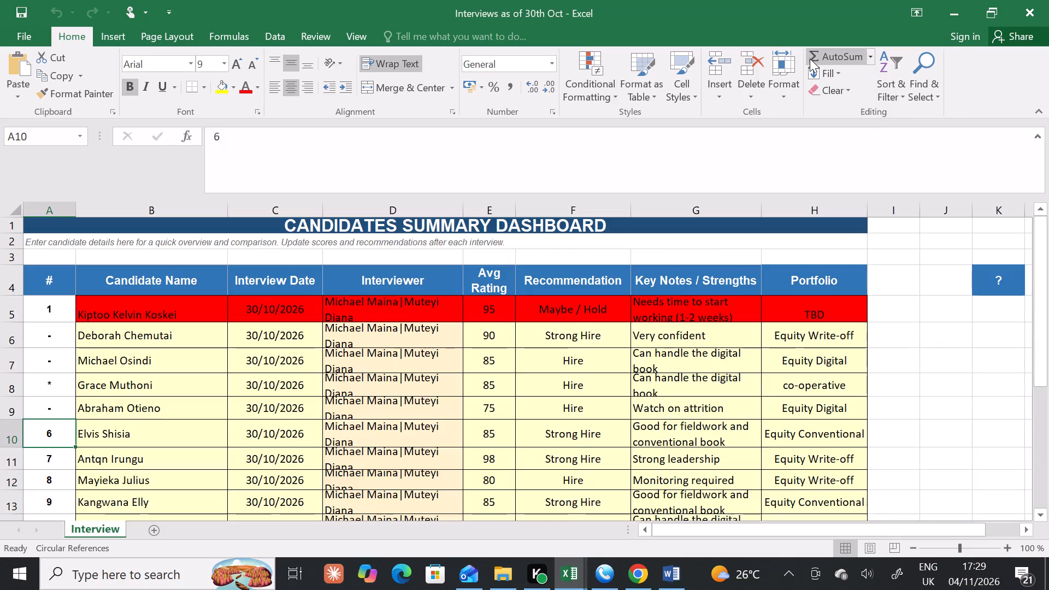
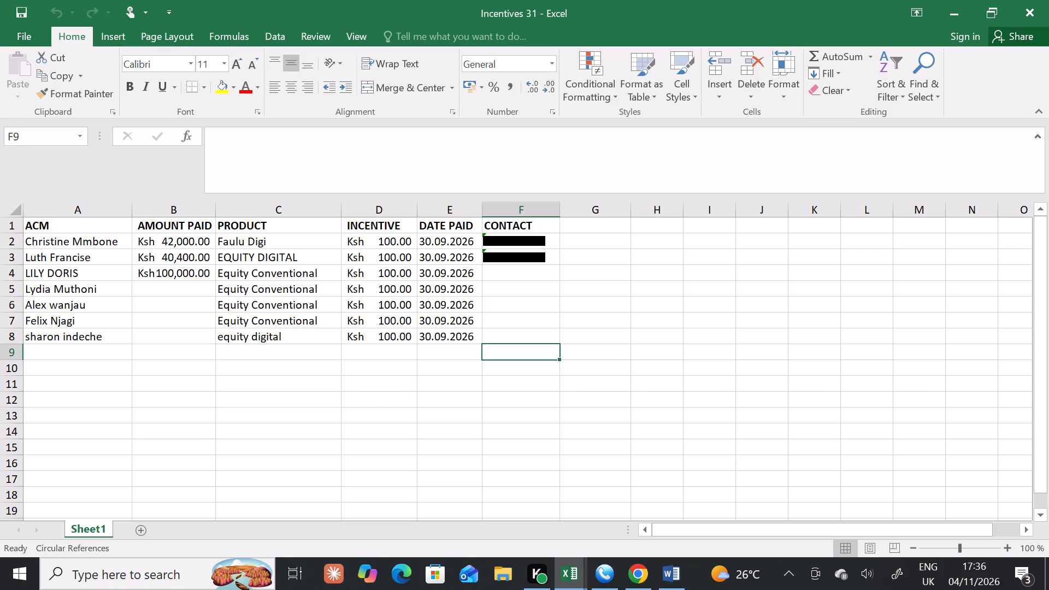
Fill entire rows 1 to 9 of the Incentives 31 sheet, including the header row, with yellow.
left_click_drag(15, 223, 190, 232)
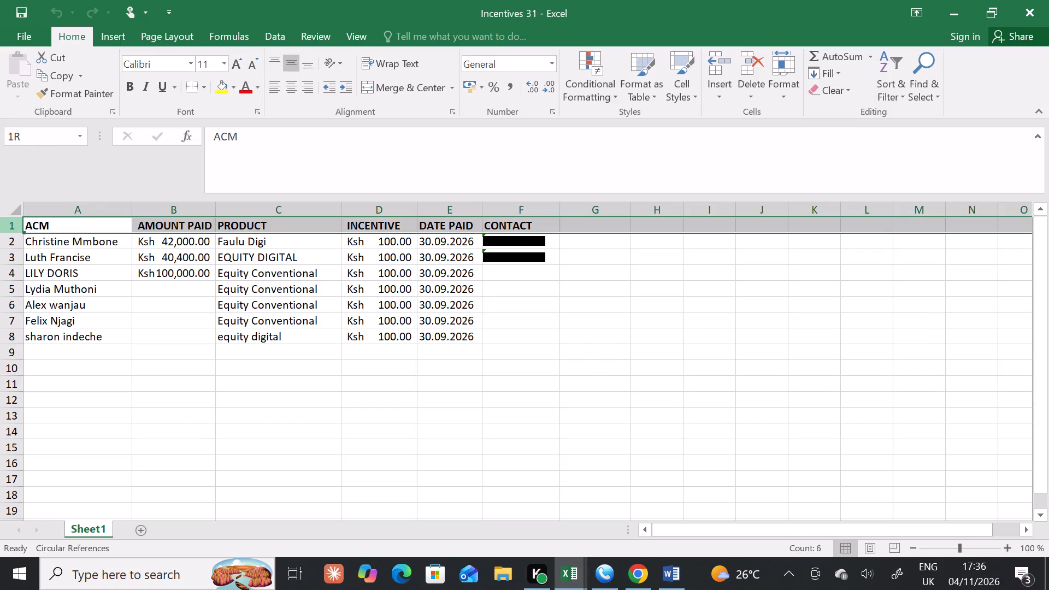
left_click_drag(190, 232, 233, 350)
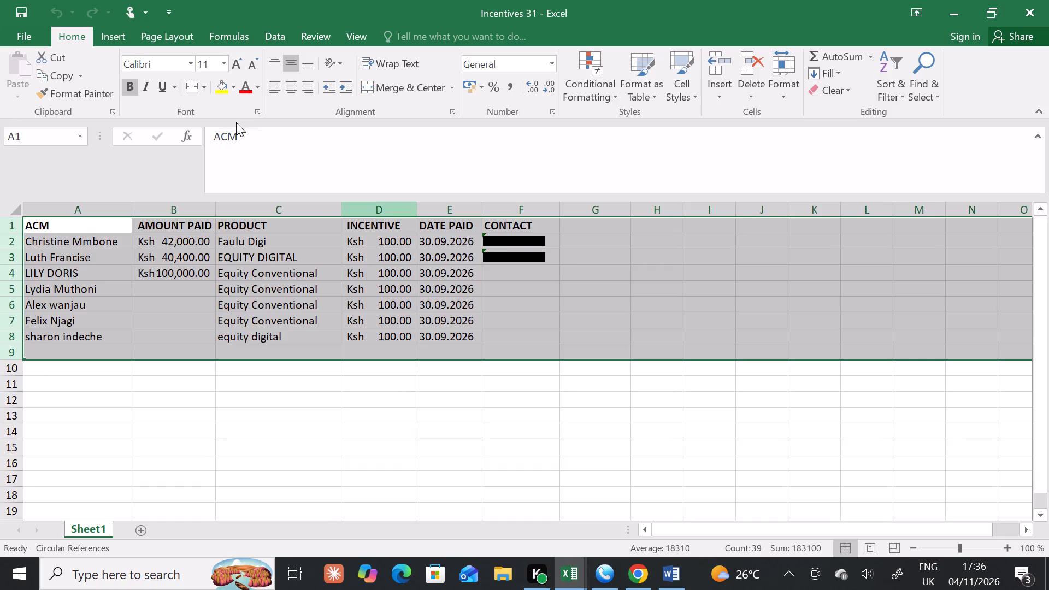
left_click(219, 88)
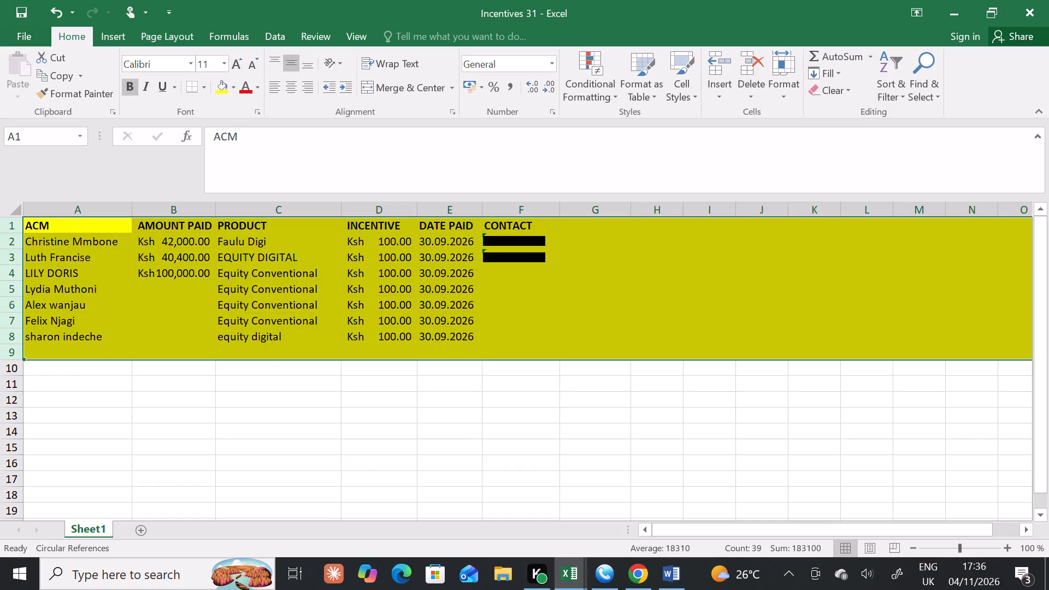
Enter "paid" in cell G2, beside the first incentive row's contact.
left_click(586, 246)
type("p[id")
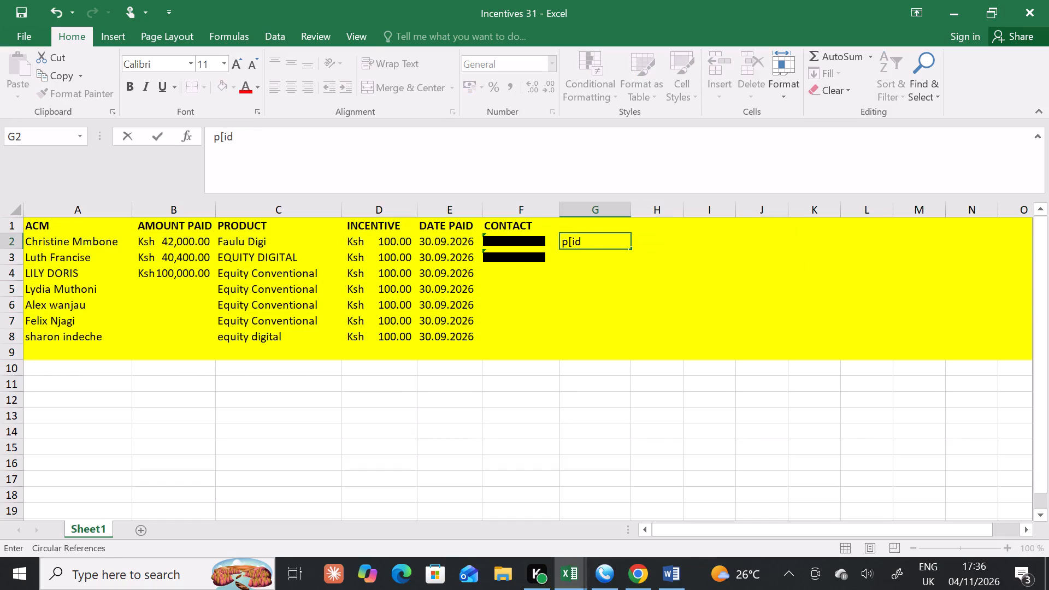
key("BackSpace")
key("BackSpace")
key("BackSpace")
type("aid")
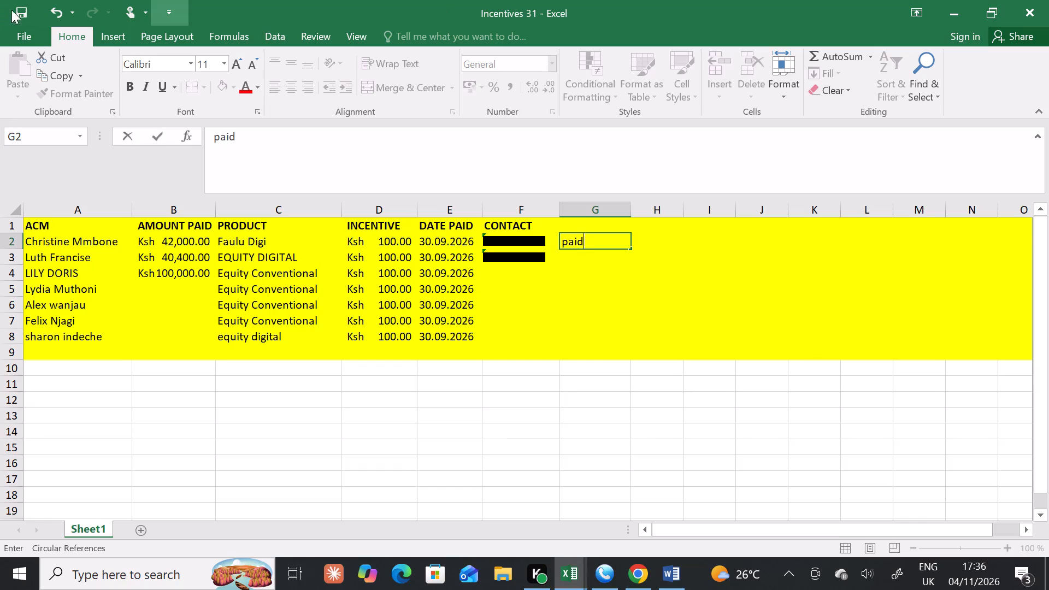
Save the workbook in Downloads as "Incentives 31", replacing the existing file.
left_click(26, 36)
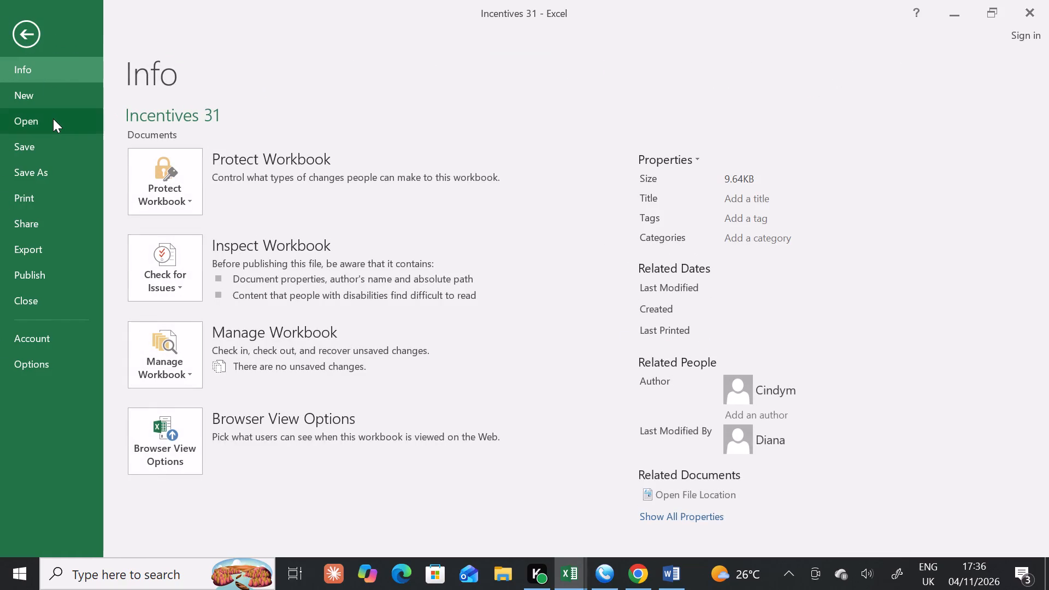
left_click(39, 172)
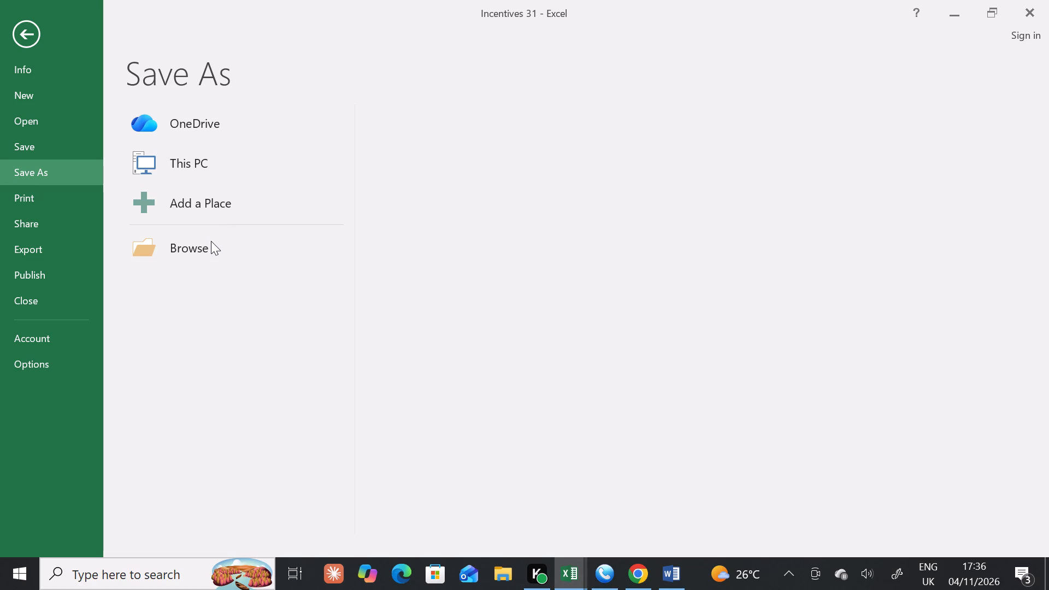
left_click(211, 241)
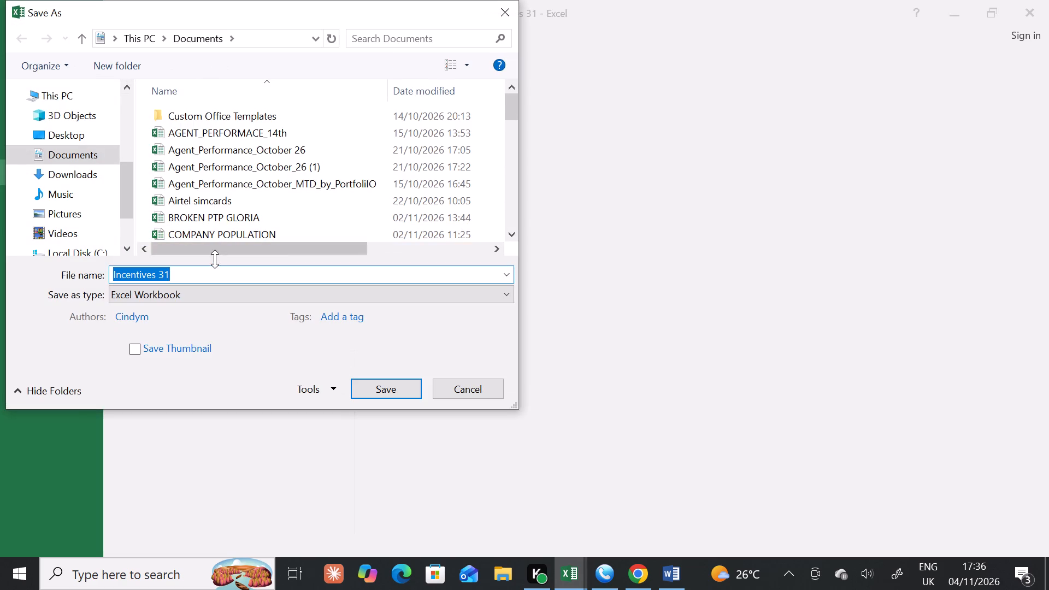
left_click(62, 164)
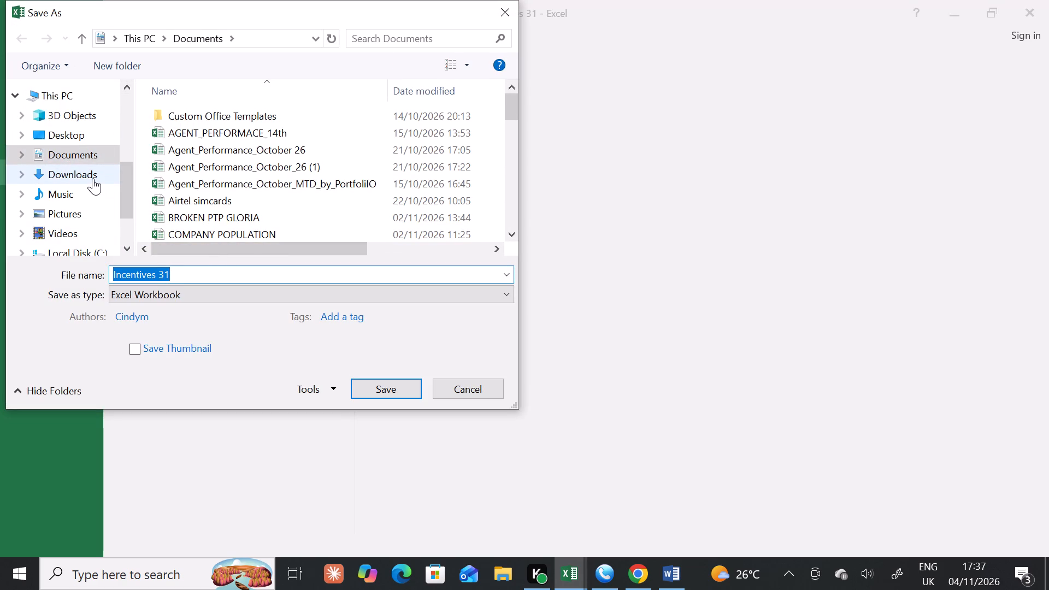
left_click(93, 178)
left_click_drag(386, 391, 392, 392)
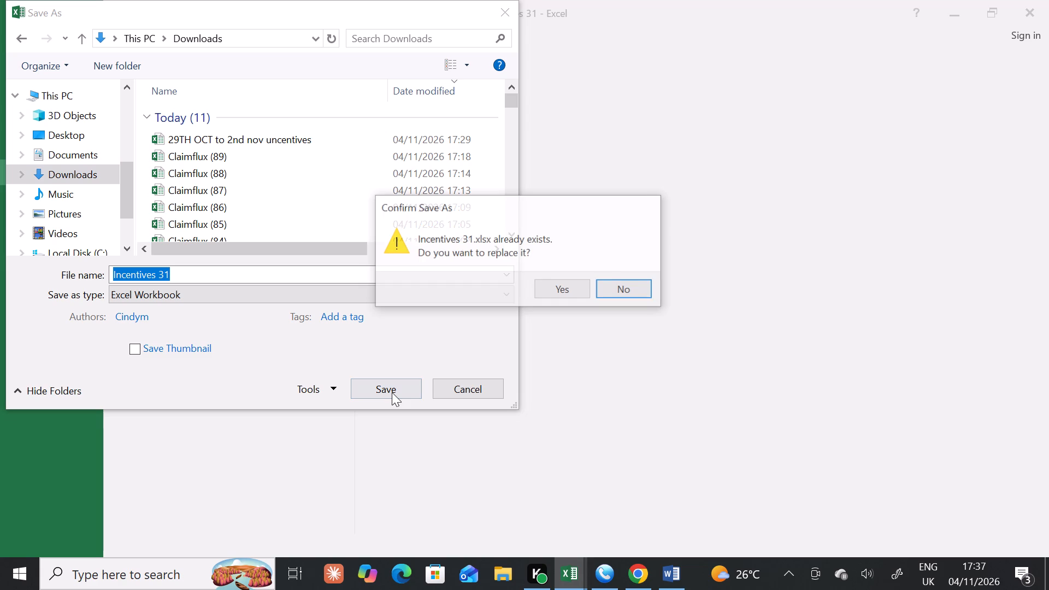
left_click(556, 286)
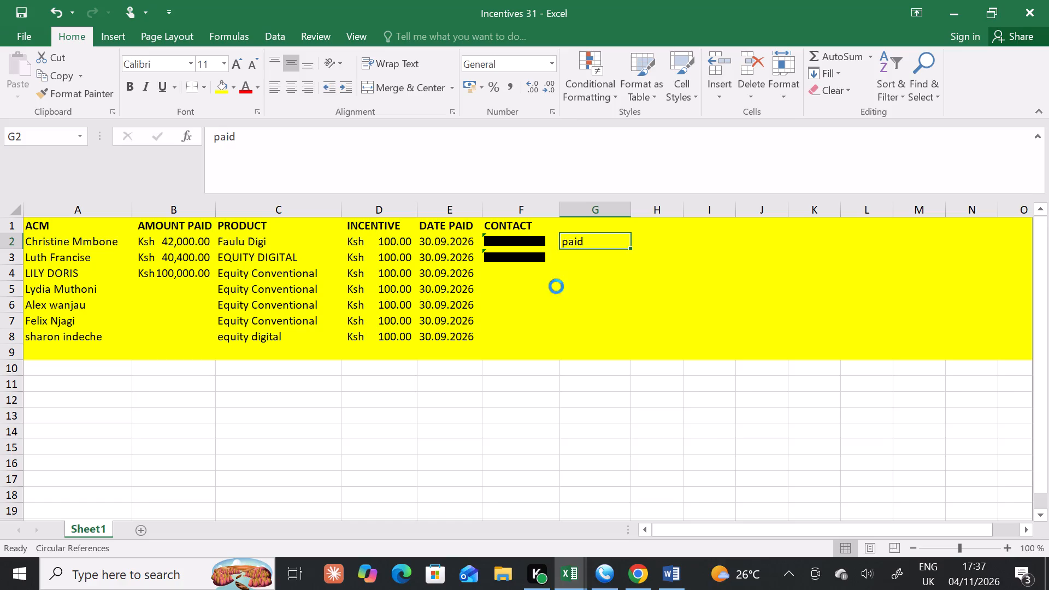
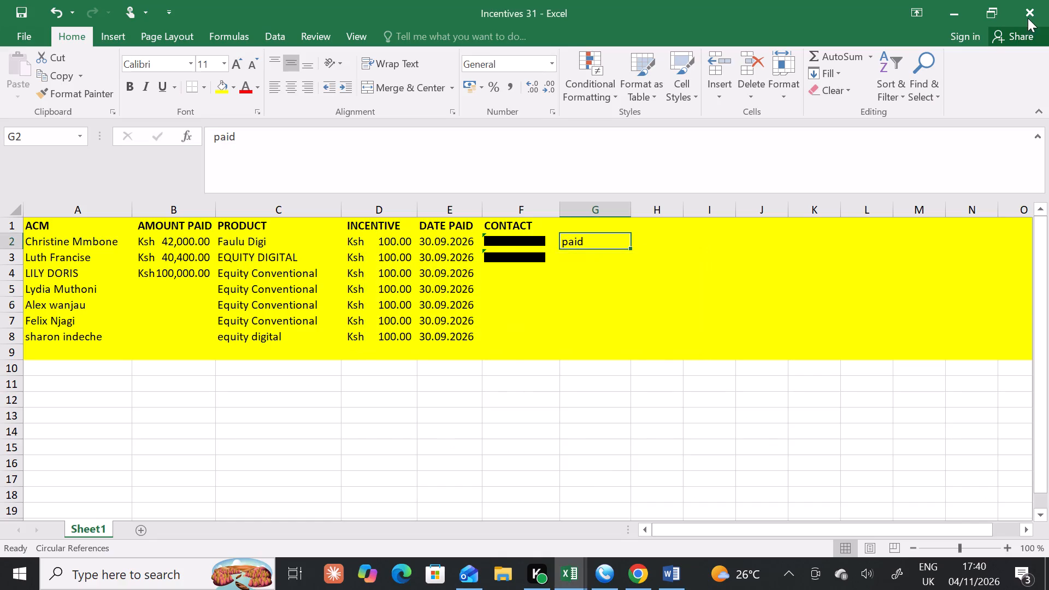
Close the Incentives 31 workbook.
left_click(1033, 16)
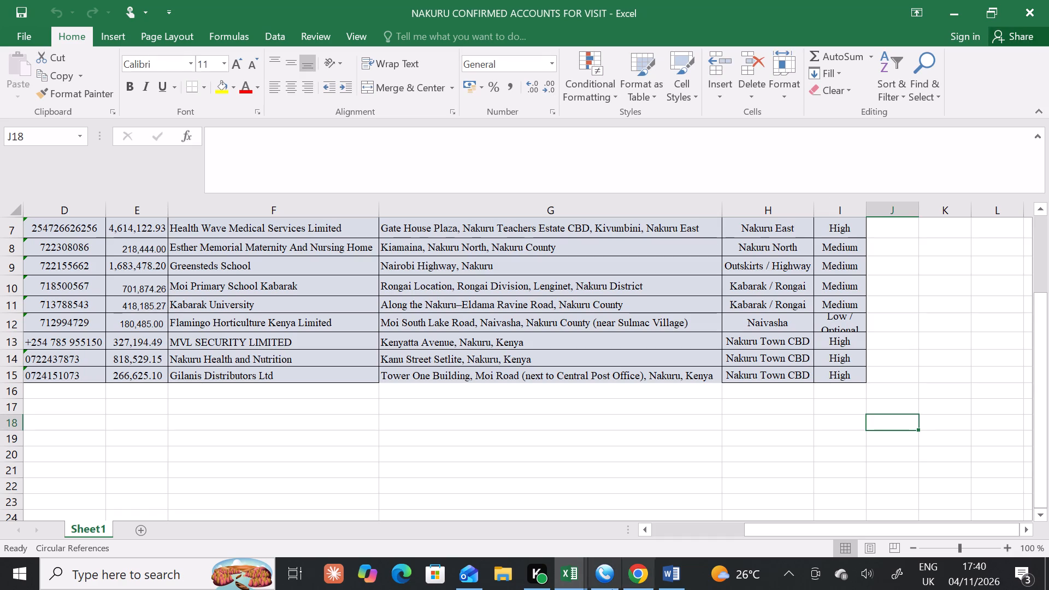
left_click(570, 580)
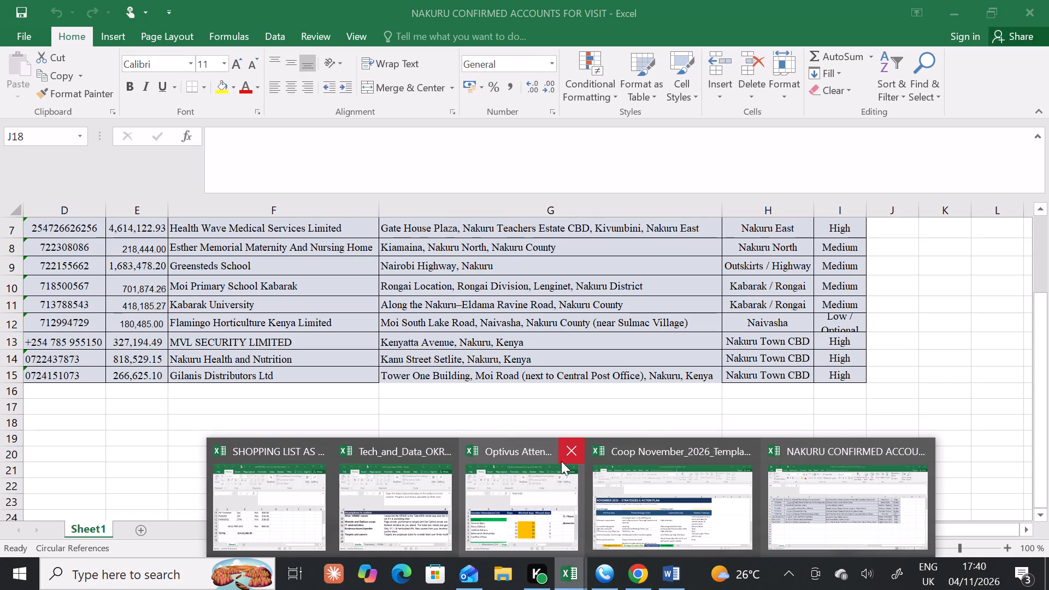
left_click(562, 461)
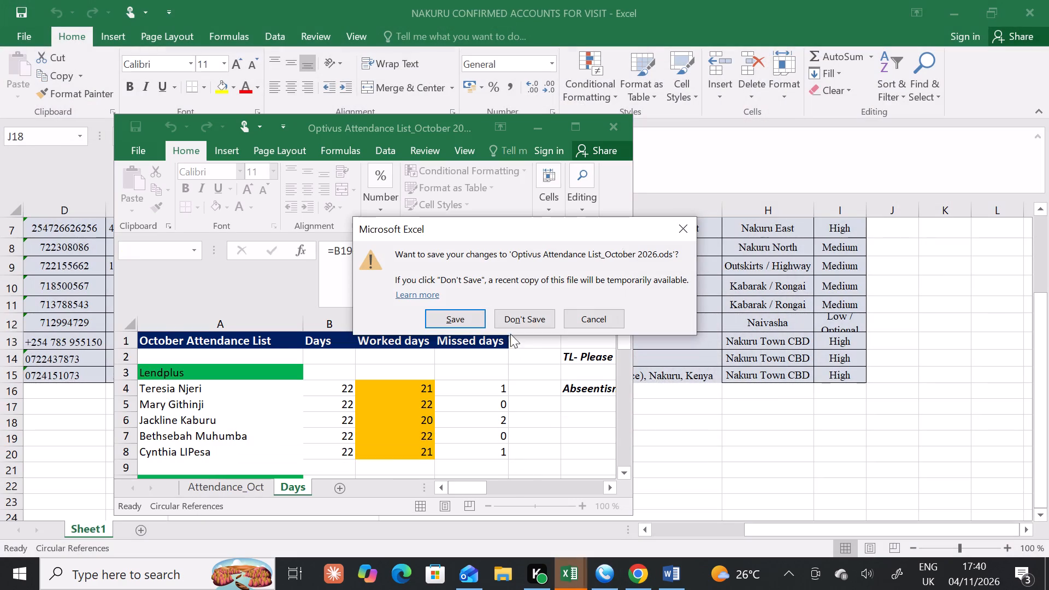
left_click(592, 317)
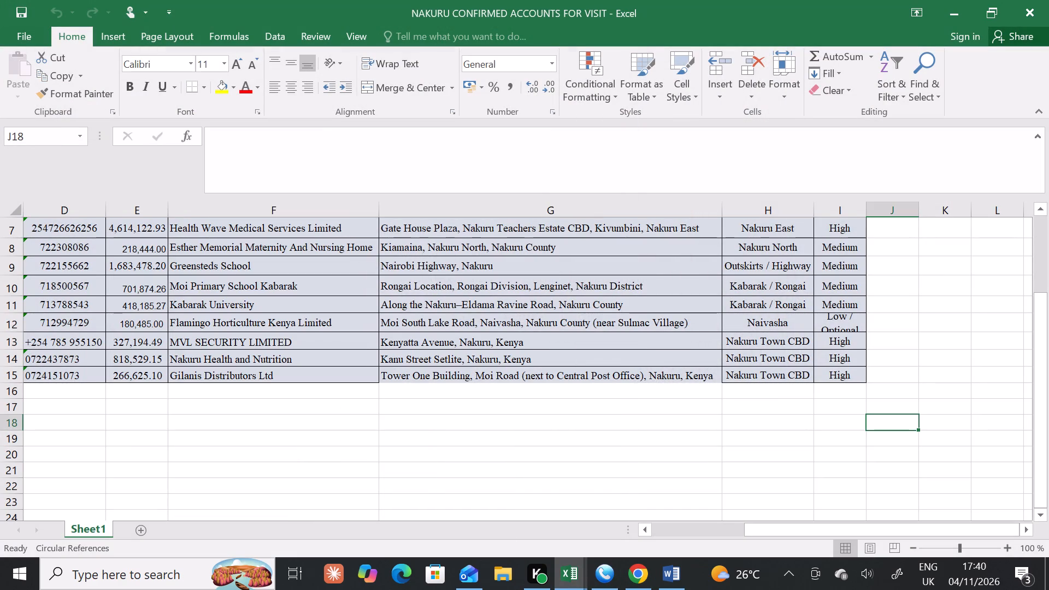
Switch to the open Optivus Attendance List_October 2026 workbook and maximise its window.
left_click(558, 576)
left_click(559, 534)
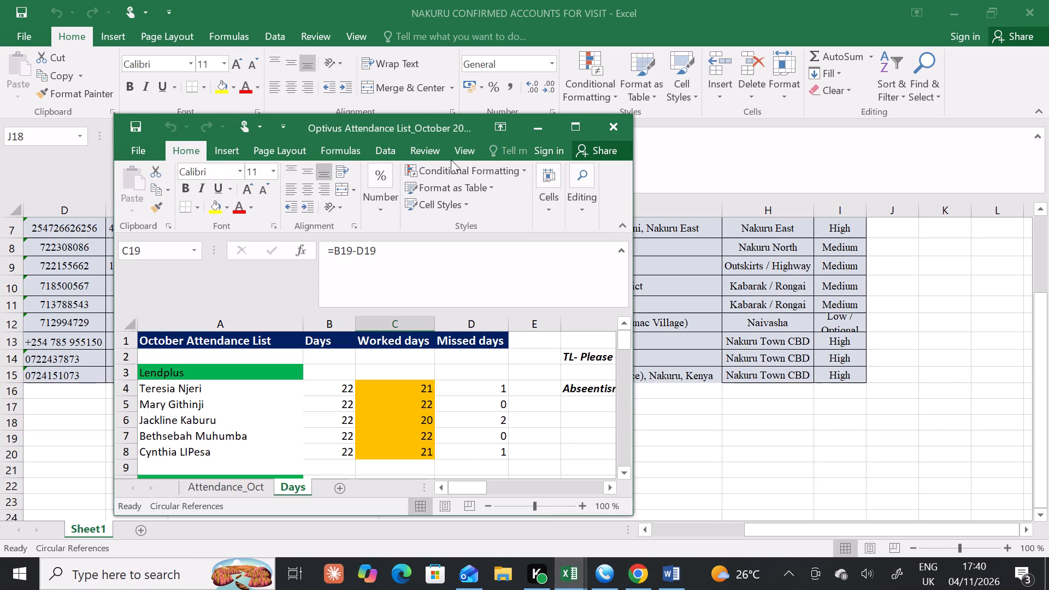
left_click(567, 123)
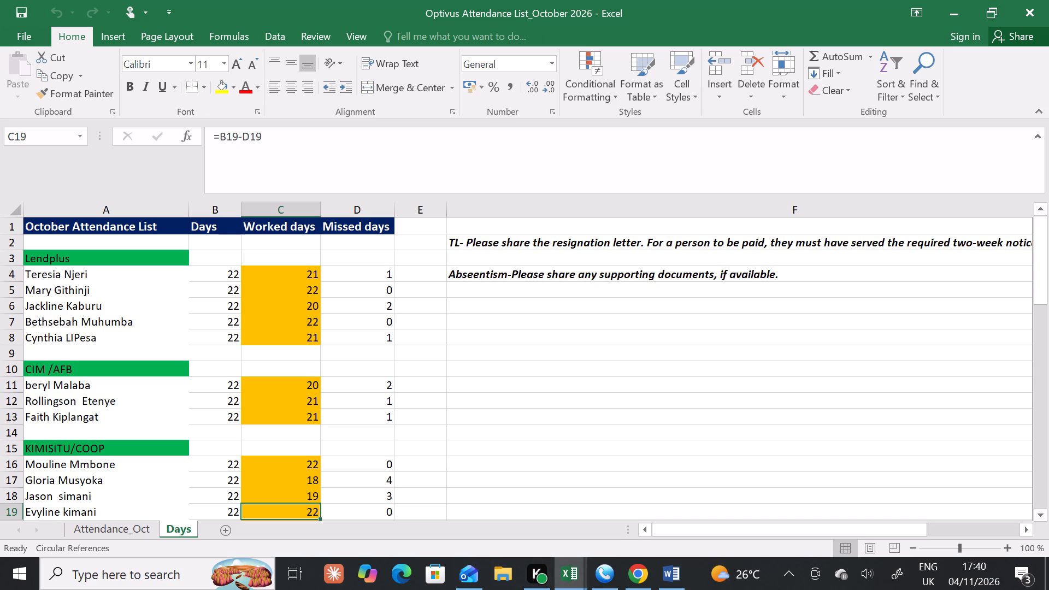
Review the worked and missed days on the Days sheet, down to the Equity Conventional team's entries.
scroll(529, 355, "down", 12)
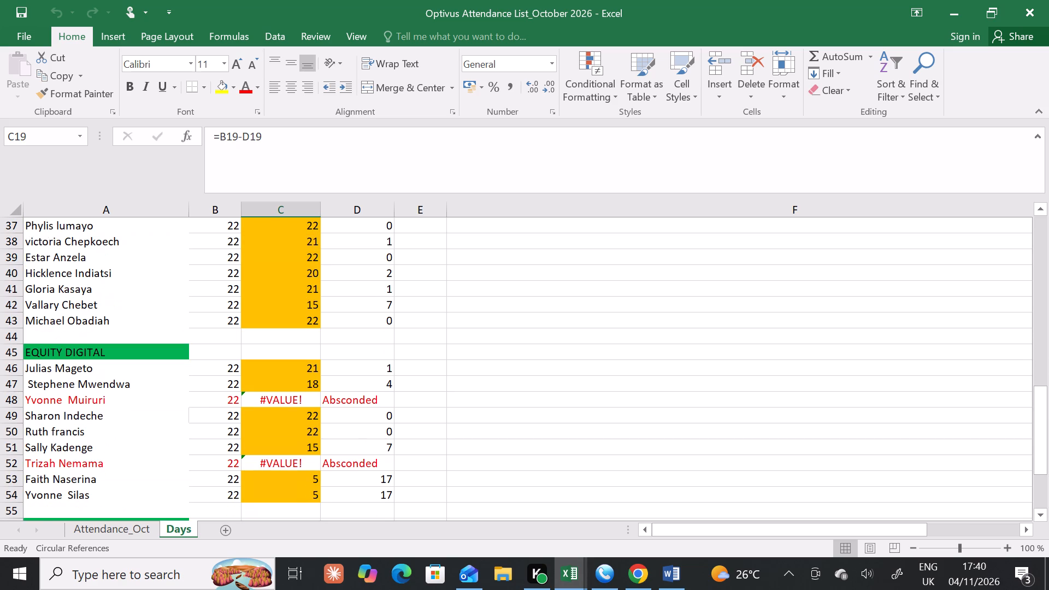
scroll(554, 350, "down", 4)
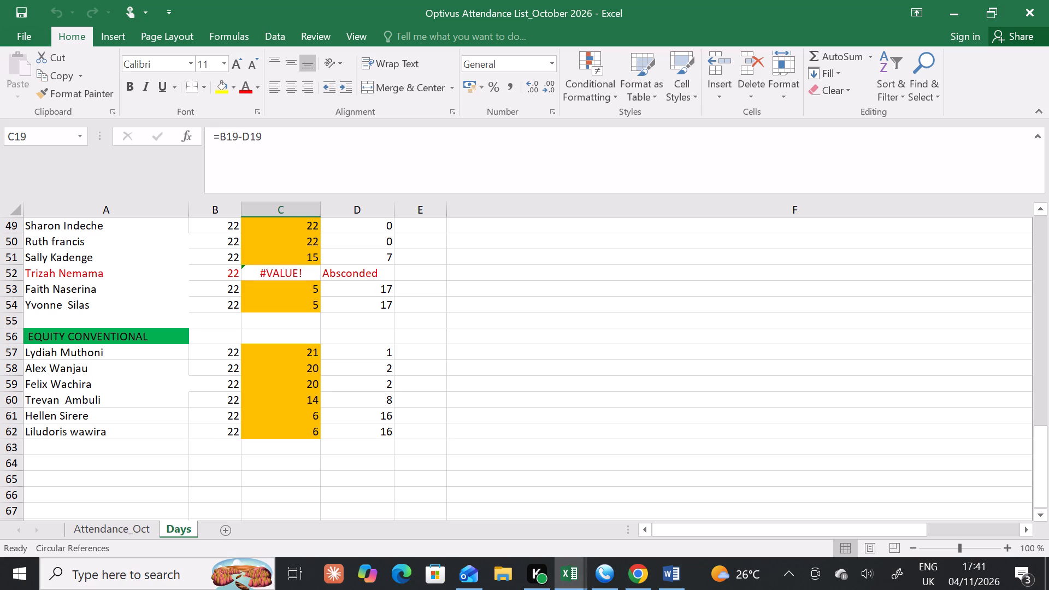
left_click(387, 371)
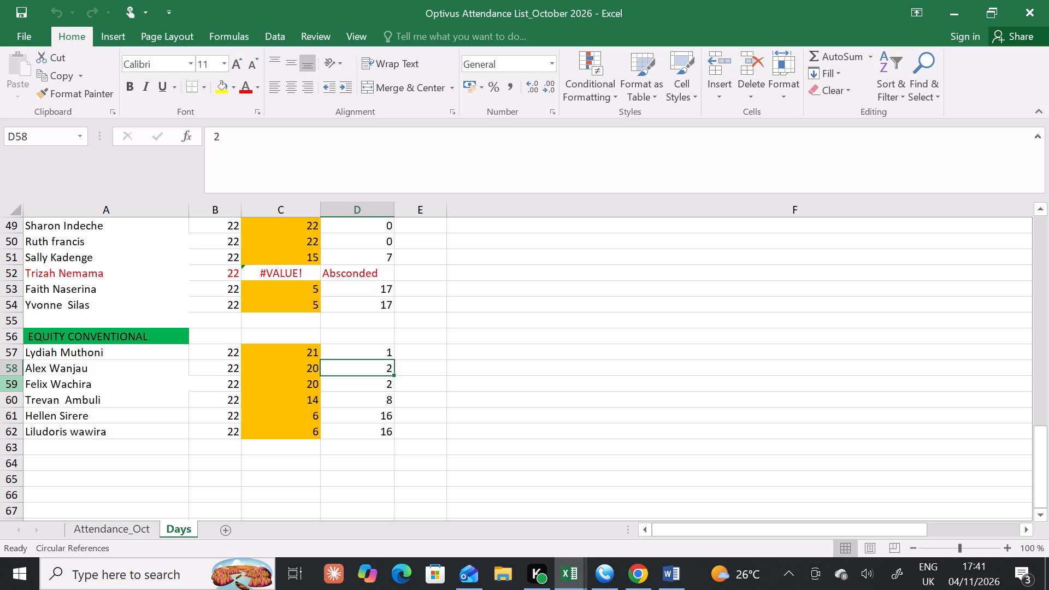
left_click(393, 352)
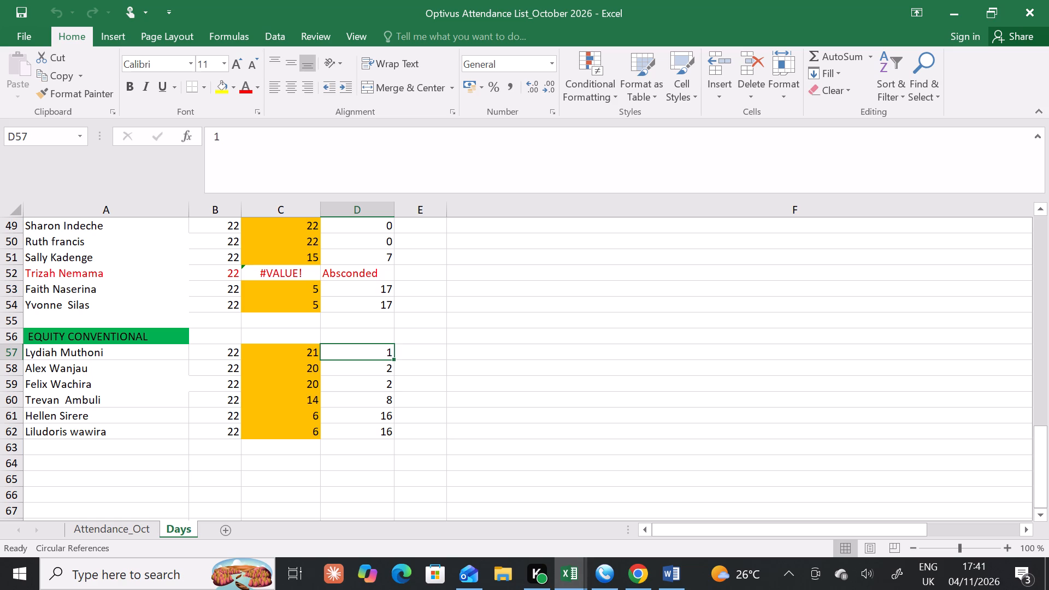
left_click(316, 365)
left_click(315, 387)
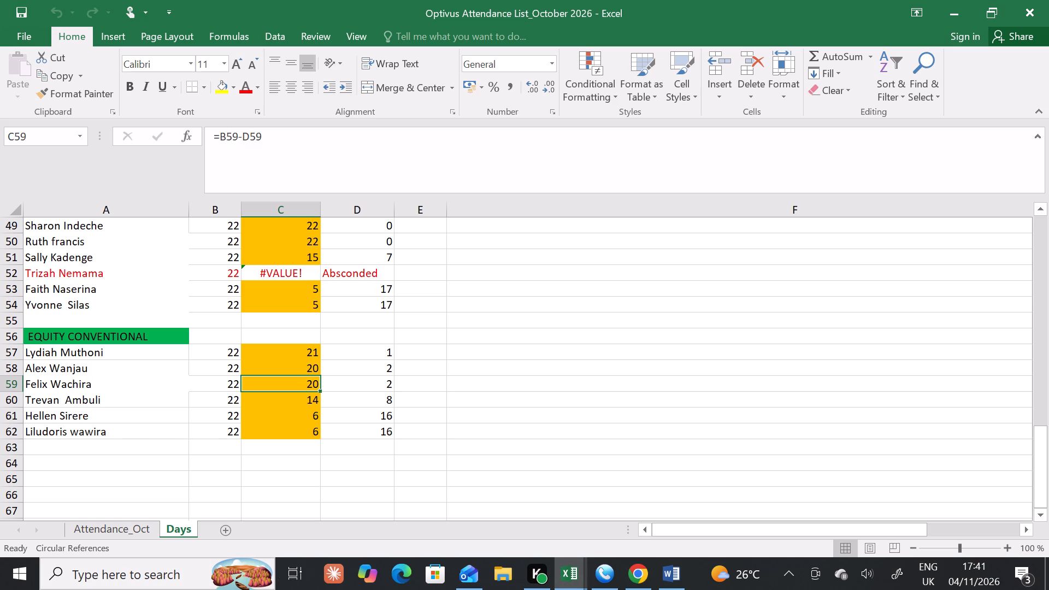
Check the attendance figures of the teams from Equity Digital back up to Lendplus.
scroll(179, 397, "up", 5)
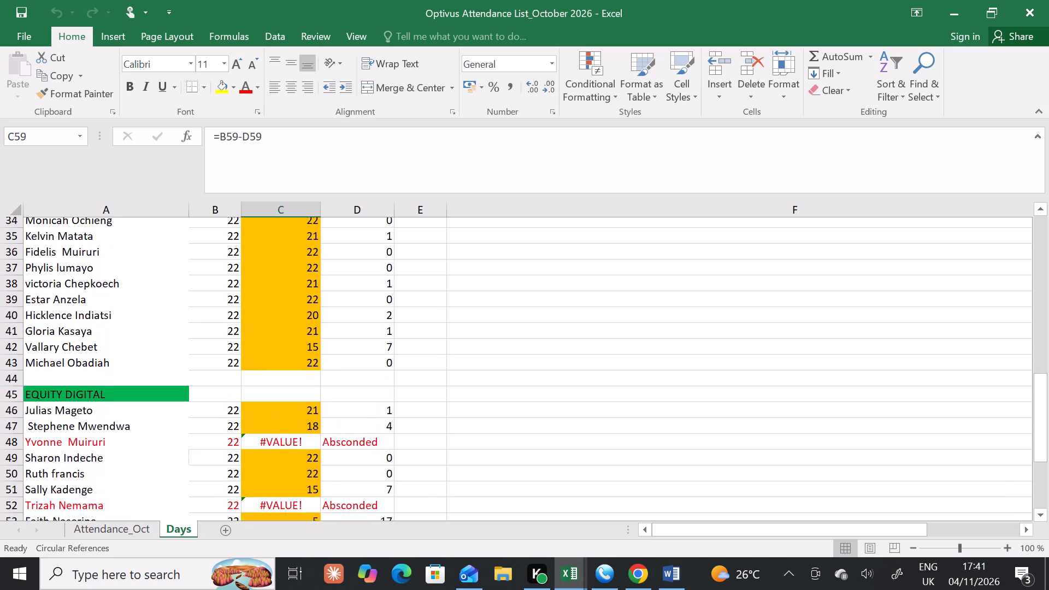
scroll(188, 406, "up", 4)
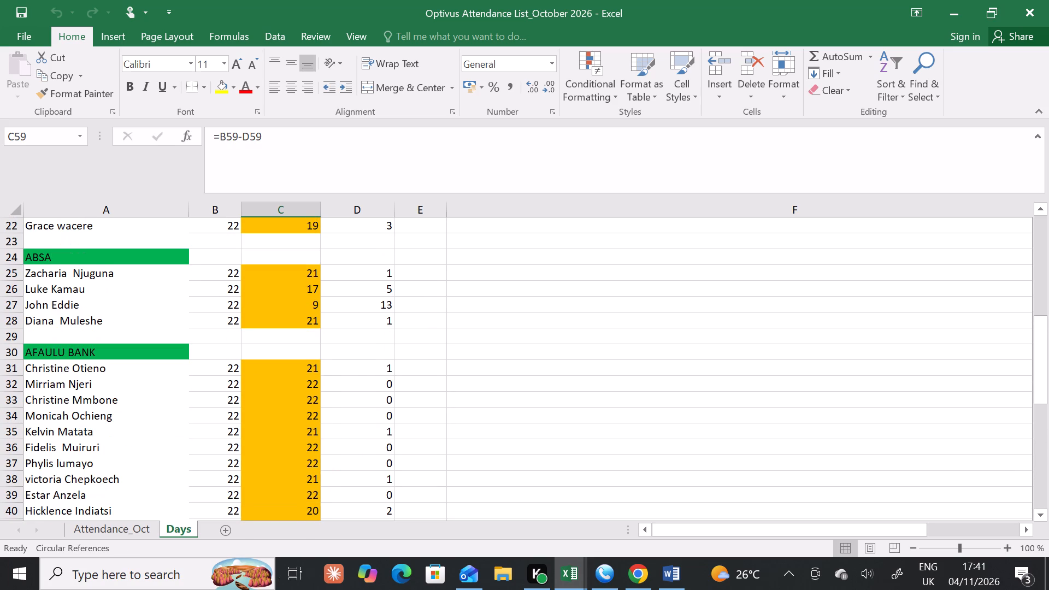
scroll(195, 405, "up", 1)
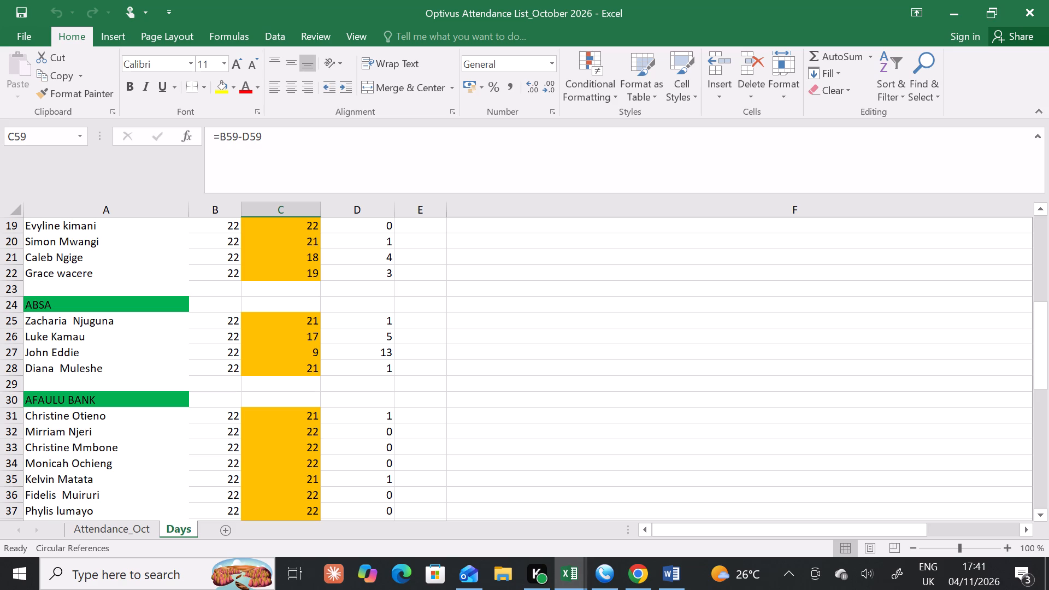
scroll(123, 411, "down", 2)
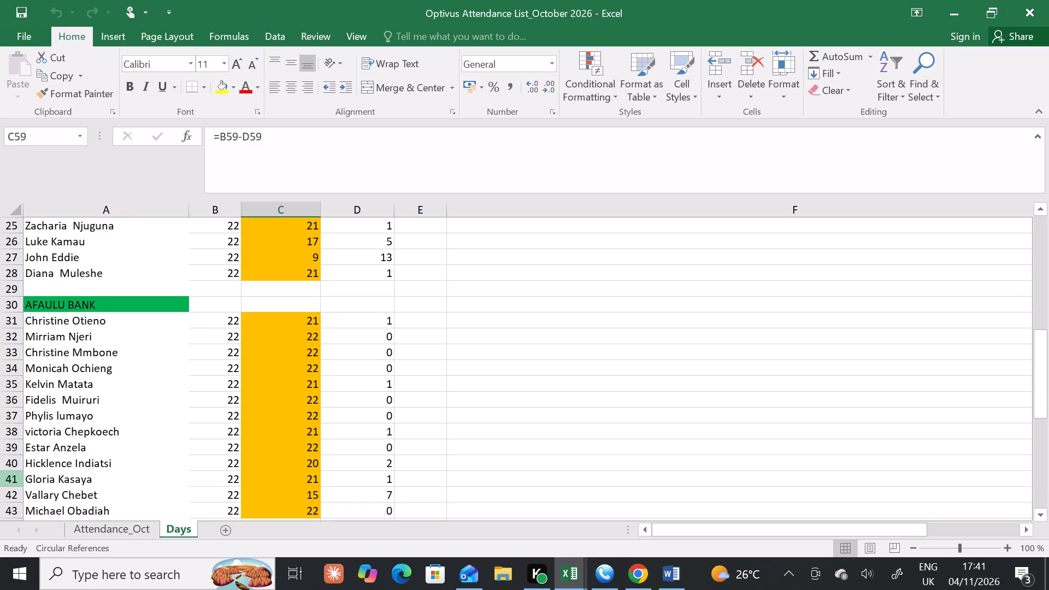
scroll(211, 456, "up", 5)
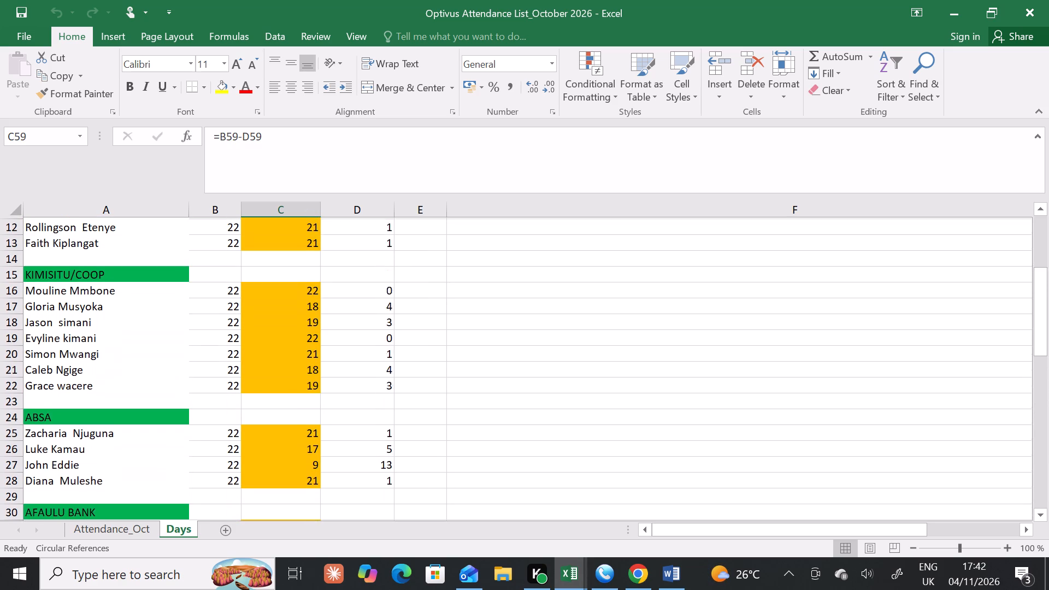
scroll(222, 455, "up", 3)
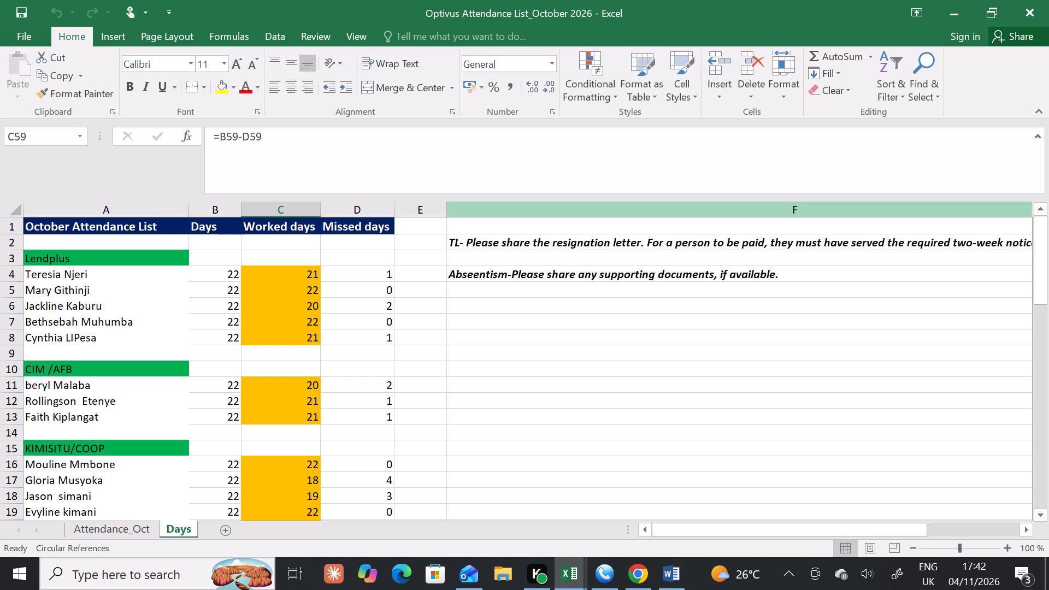
Go through the teams from CIM/AFB down to Equity Digital, examining the worked days of the Afaulu Bank staff.
scroll(410, 381, "down", 3)
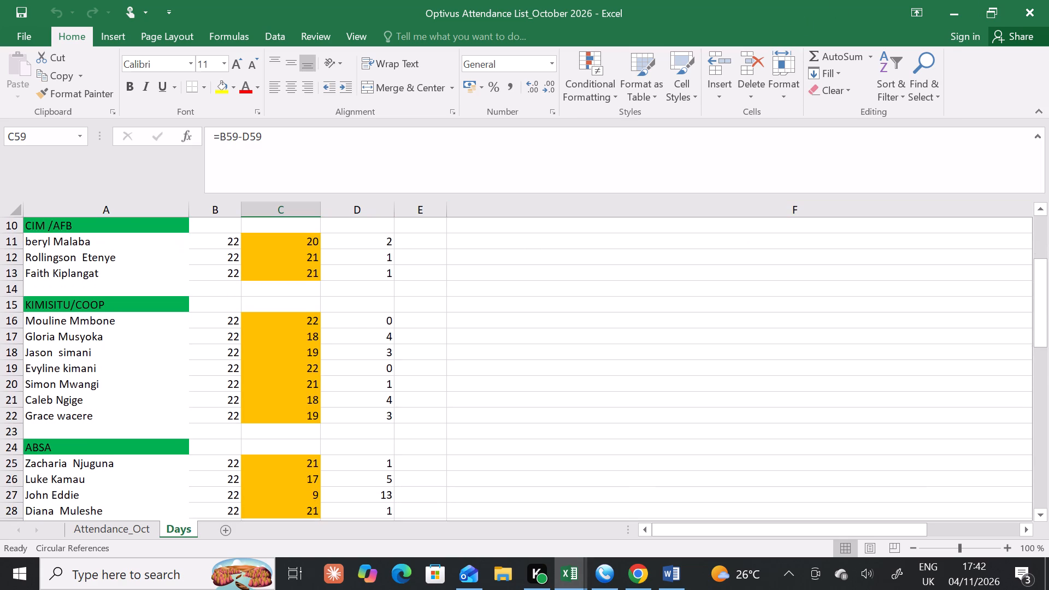
scroll(373, 403, "down", 2)
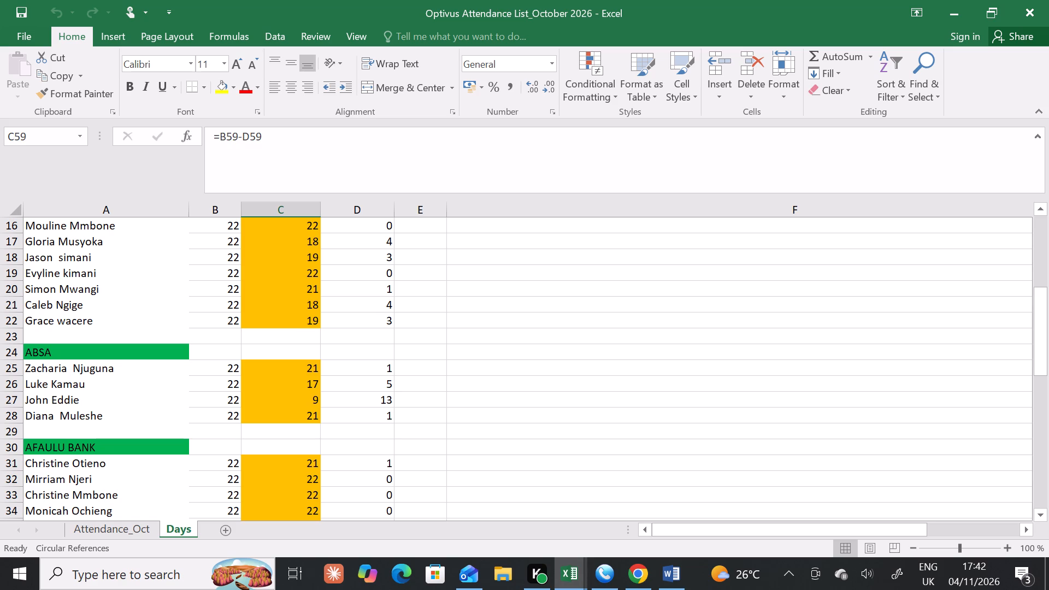
scroll(385, 408, "down", 3)
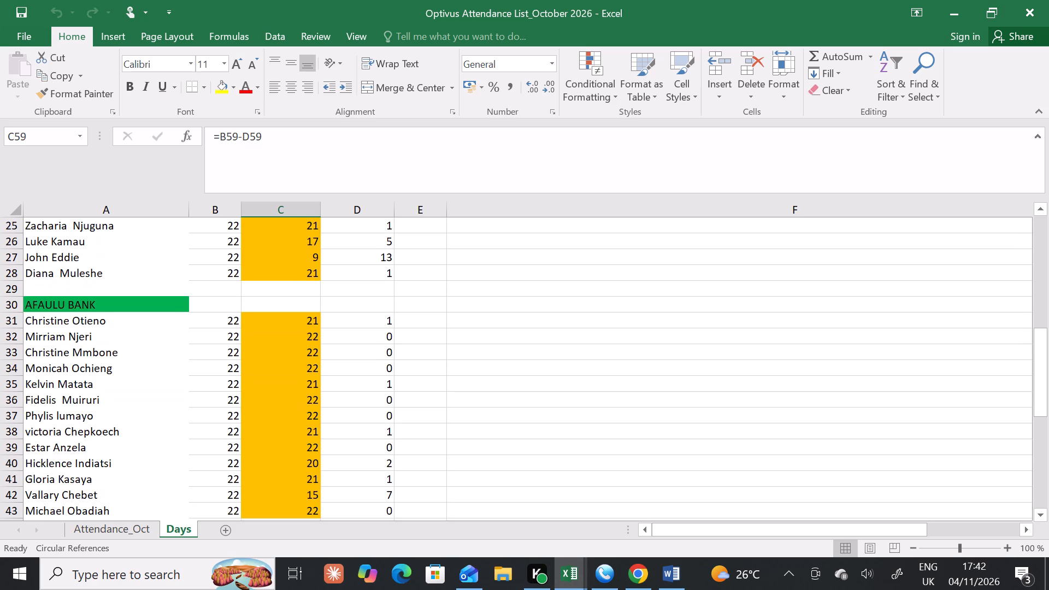
scroll(384, 409, "down", 2)
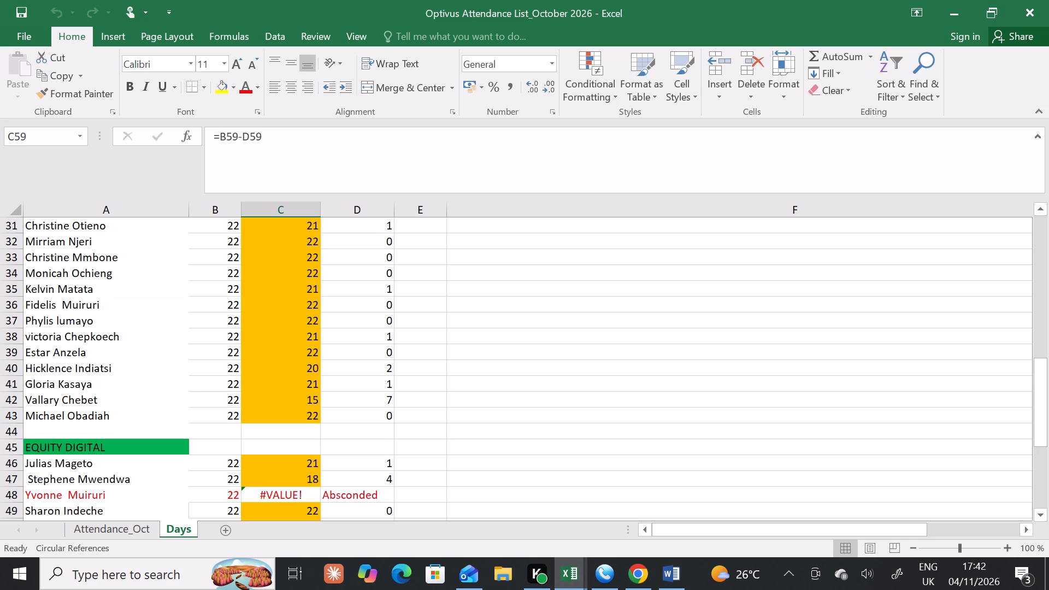
scroll(294, 275, "up", 1)
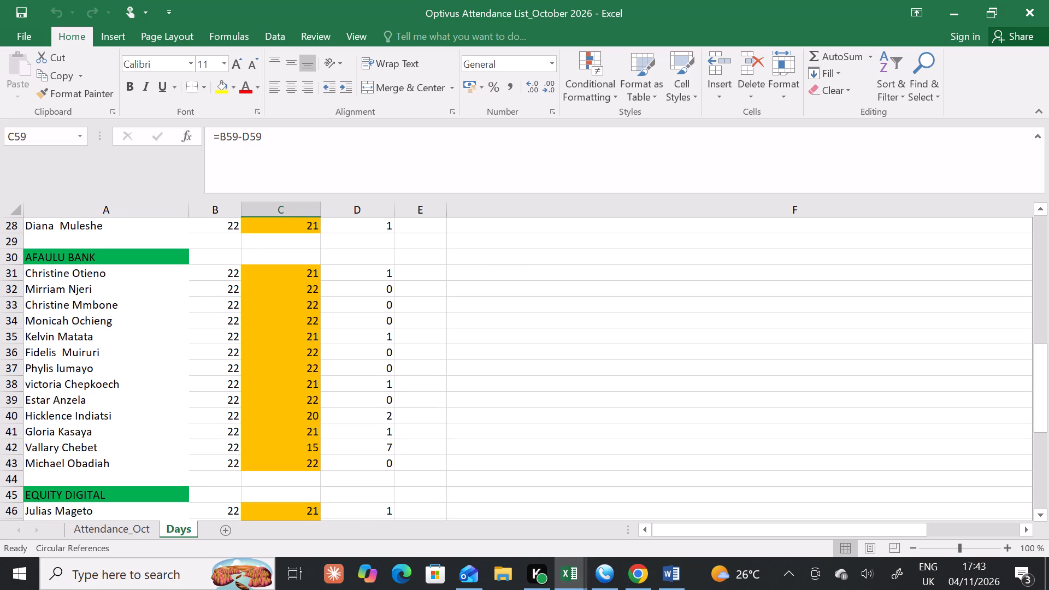
left_click(308, 278)
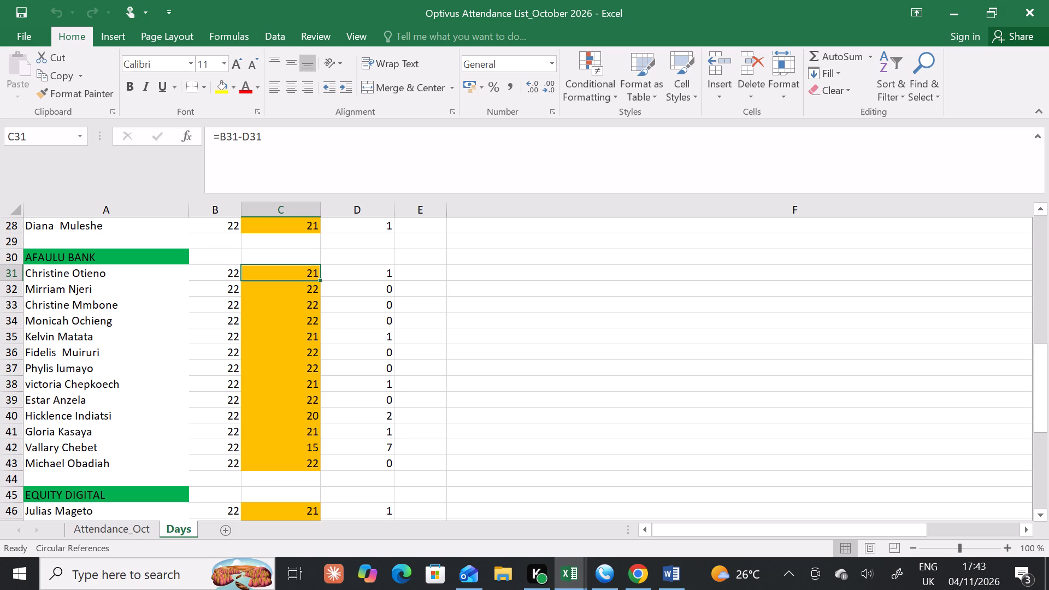
left_click(307, 371)
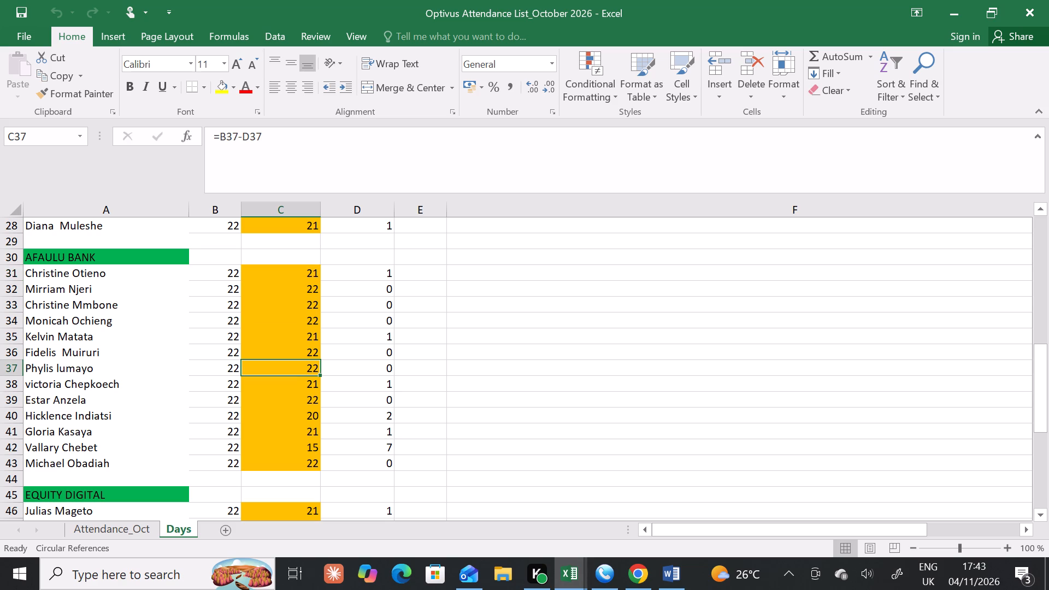
left_click(305, 419)
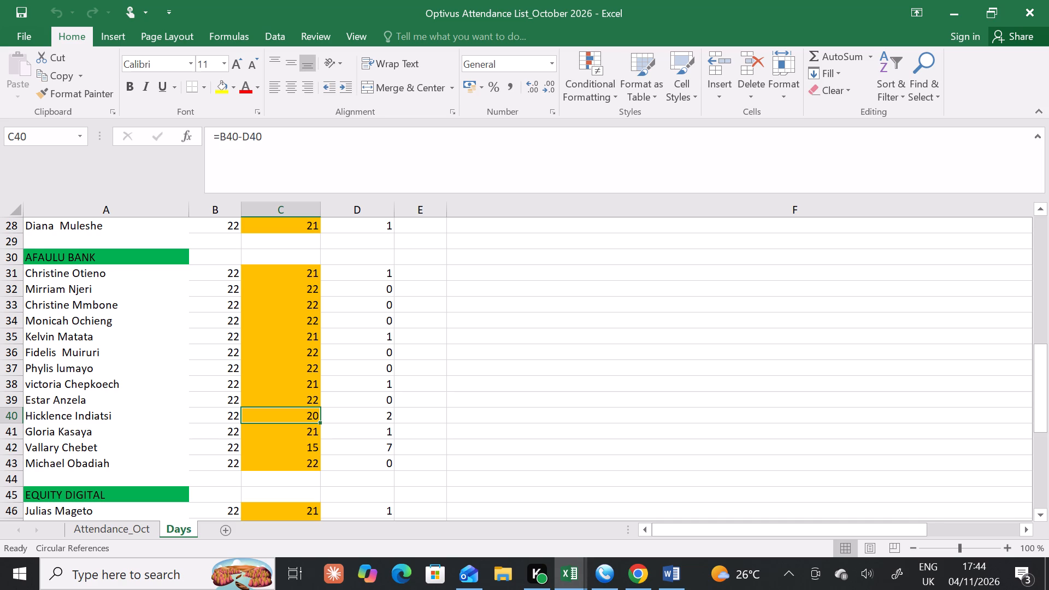
Recheck the missed days of the Kimisitu/Coop team and look over the full list from Lendplus to Equity Conventional.
scroll(323, 453, "up", 1)
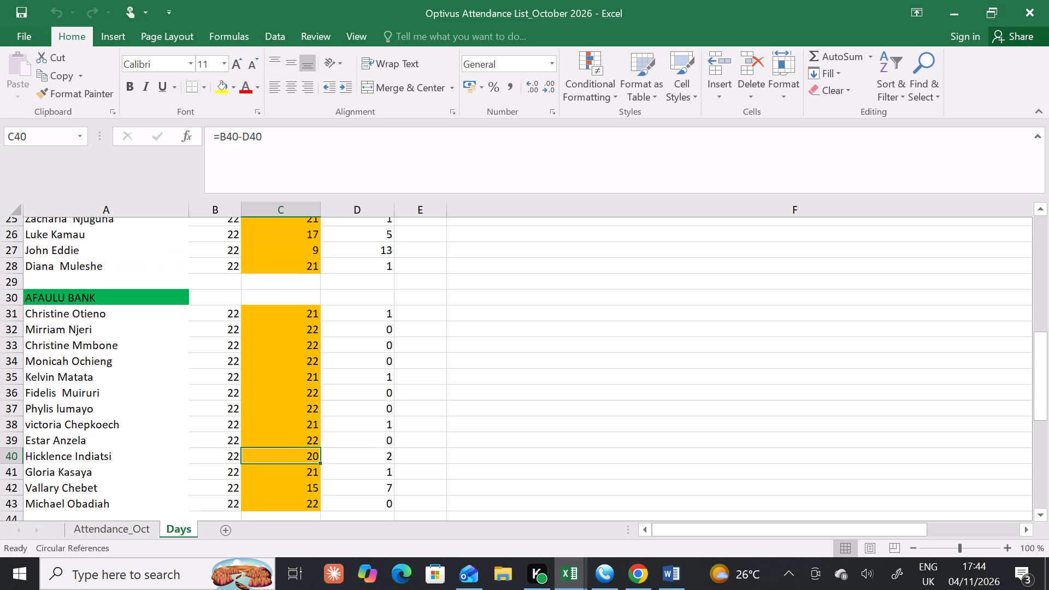
scroll(323, 453, "up", 3)
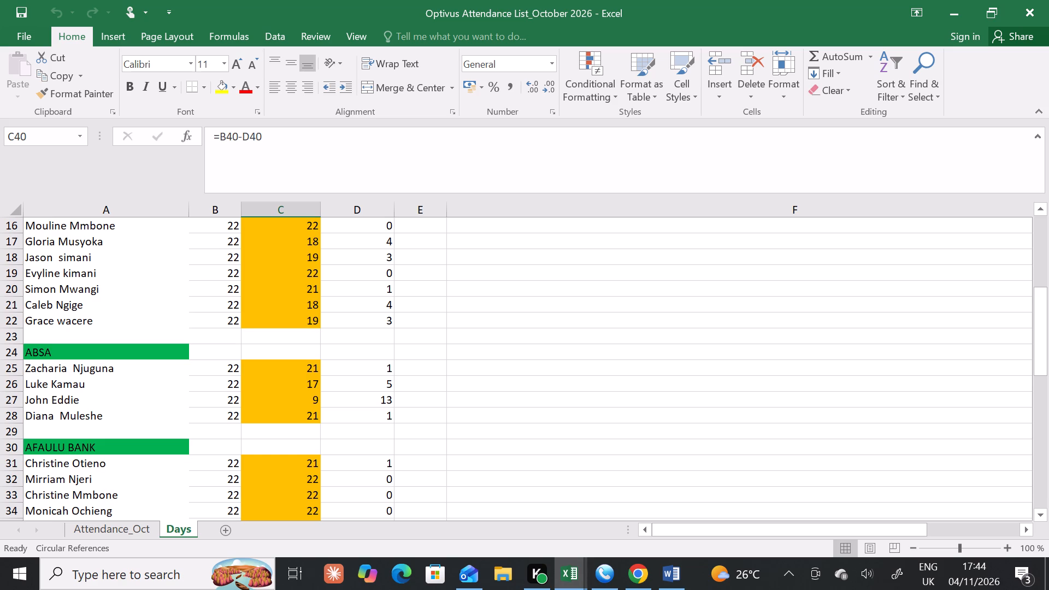
scroll(438, 335, "up", 1)
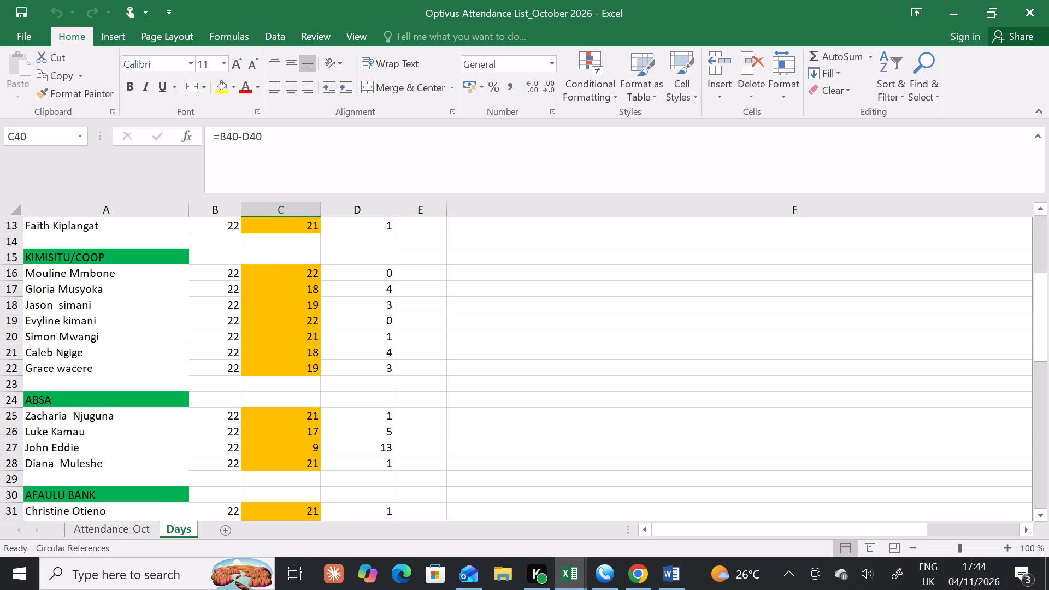
left_click(381, 357)
scroll(386, 329, "up", 4)
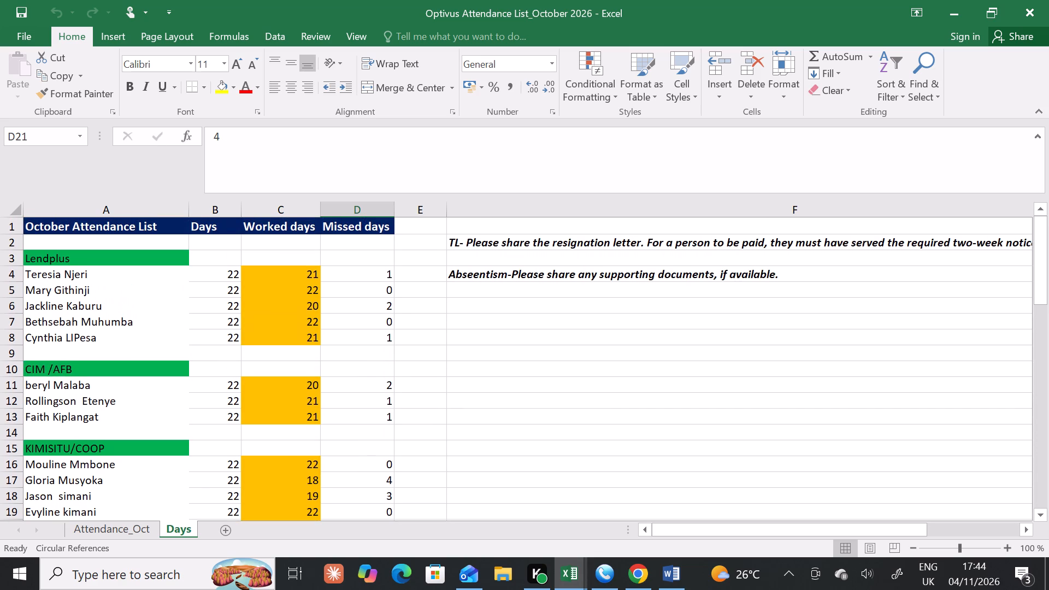
scroll(386, 348, "down", 4)
scroll(386, 342, "up", 4)
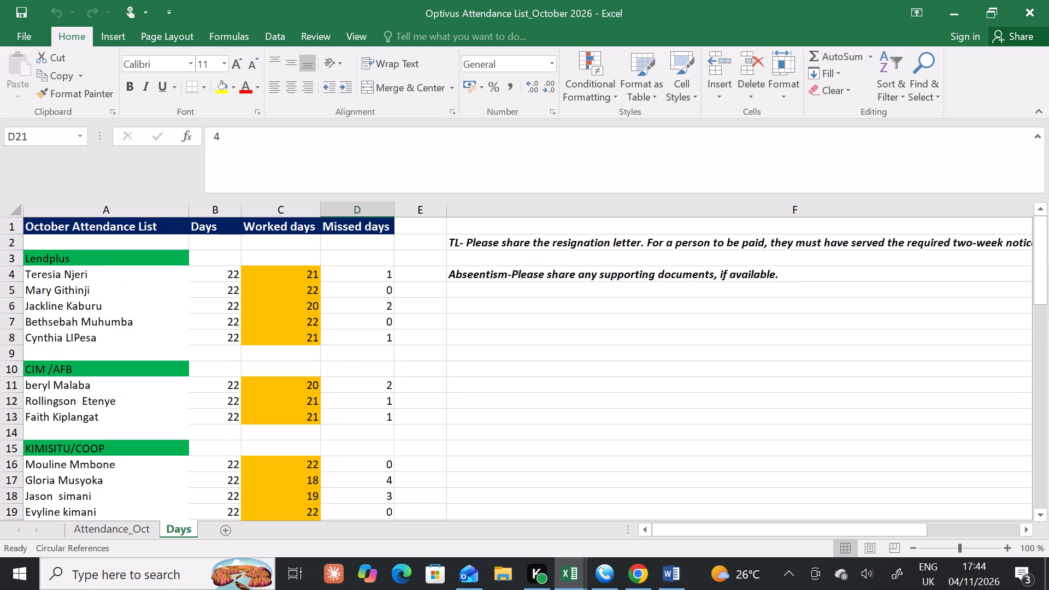
scroll(380, 381, "down", 9)
scroll(434, 334, "down", 6)
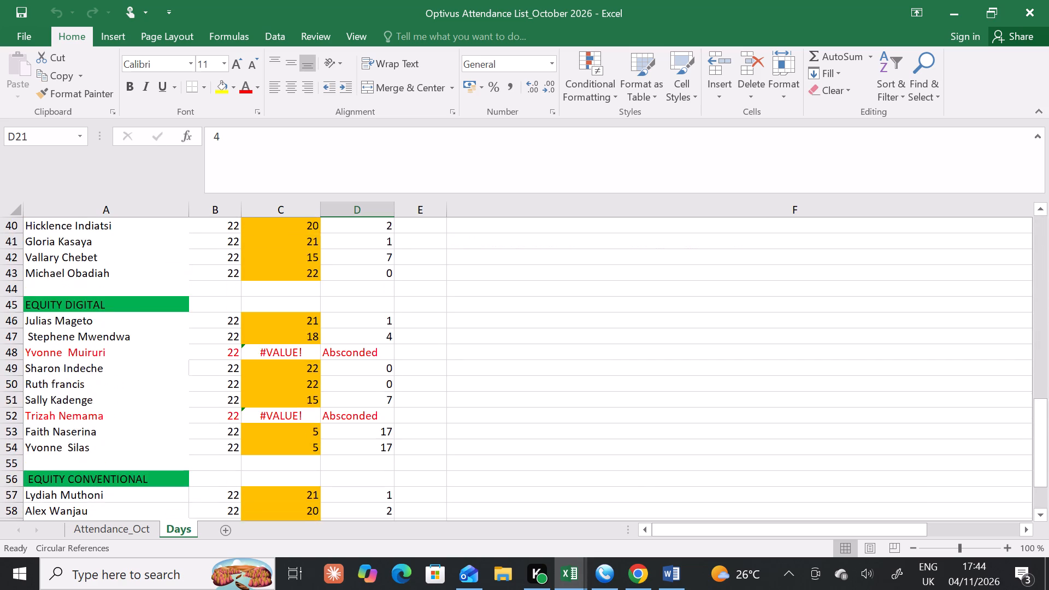
scroll(430, 337, "down", 7)
scroll(428, 326, "up", 4)
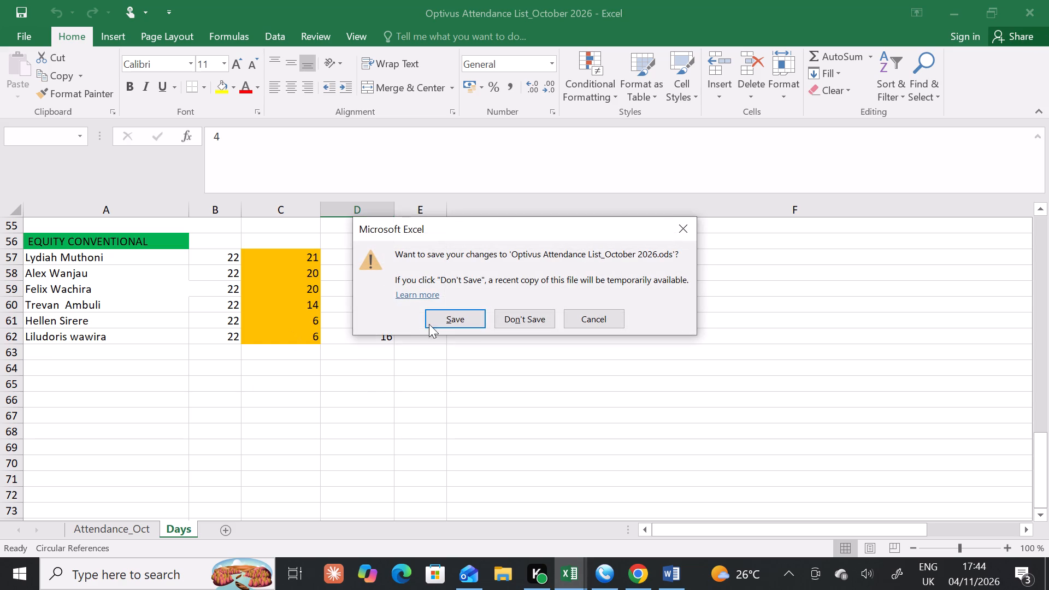
Save the changes to the October attendance workbook while closing it.
left_click(465, 319)
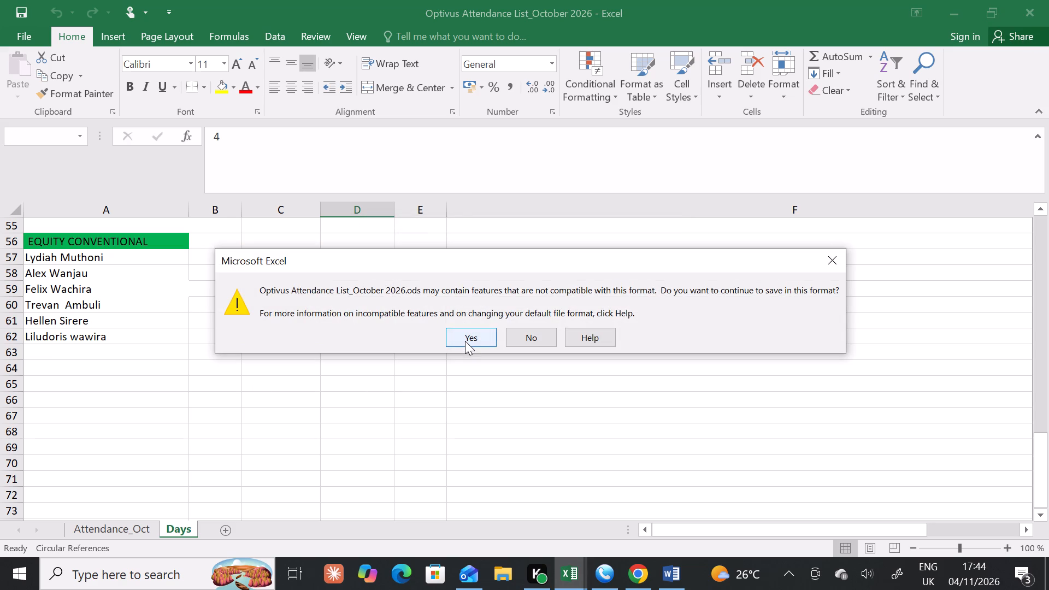
Keep the .ods format for the October 2026 attendance workbook and finish saving and closing it.
left_click(482, 340)
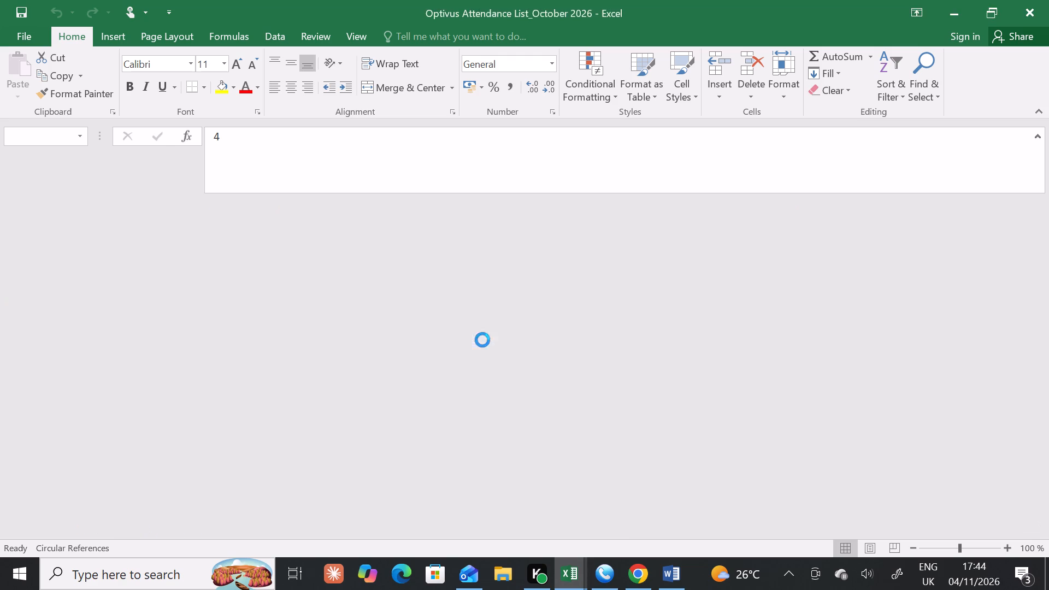
Preview the other open workbooks, including the Coop November 2026 template and the Nakuru confirmed accounts for visit.
scroll(466, 408, "up", 1)
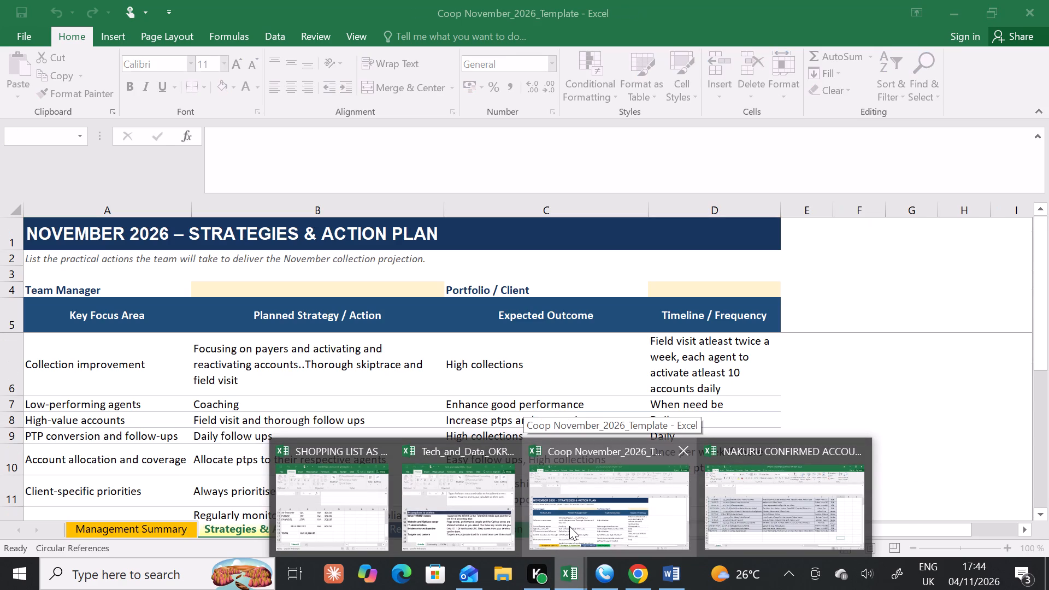
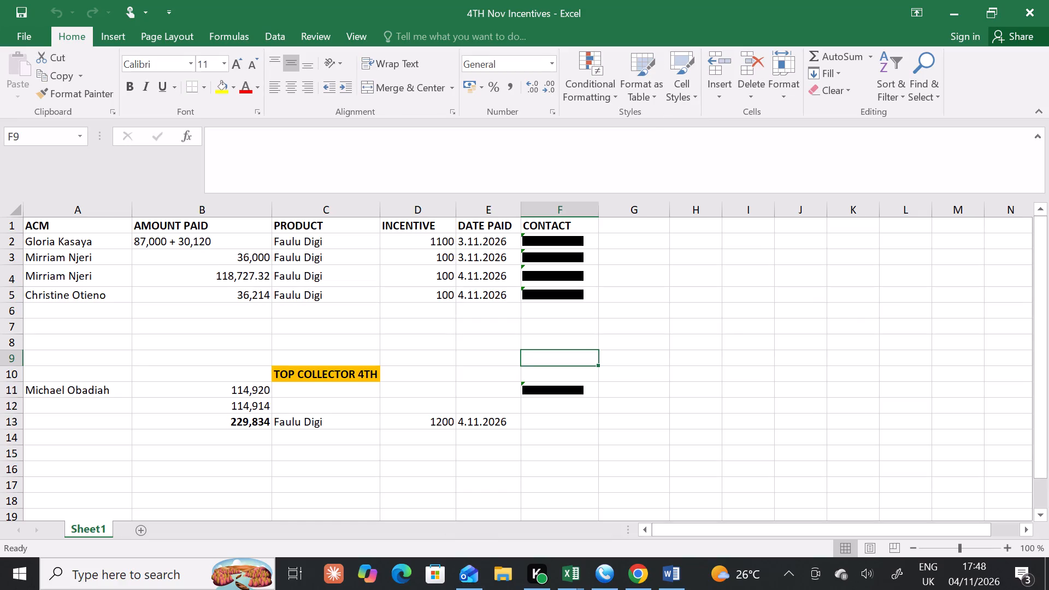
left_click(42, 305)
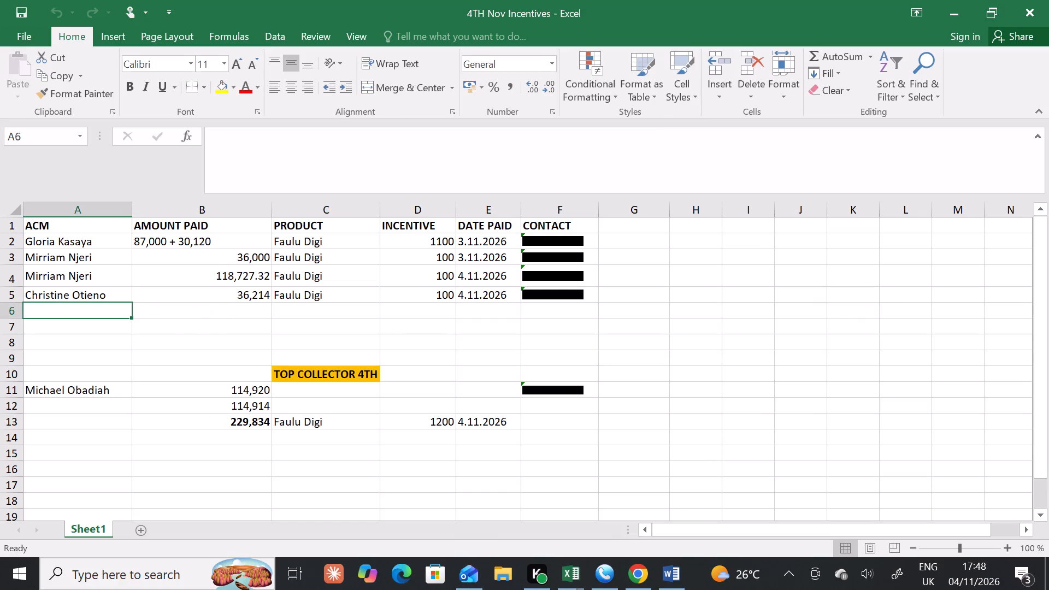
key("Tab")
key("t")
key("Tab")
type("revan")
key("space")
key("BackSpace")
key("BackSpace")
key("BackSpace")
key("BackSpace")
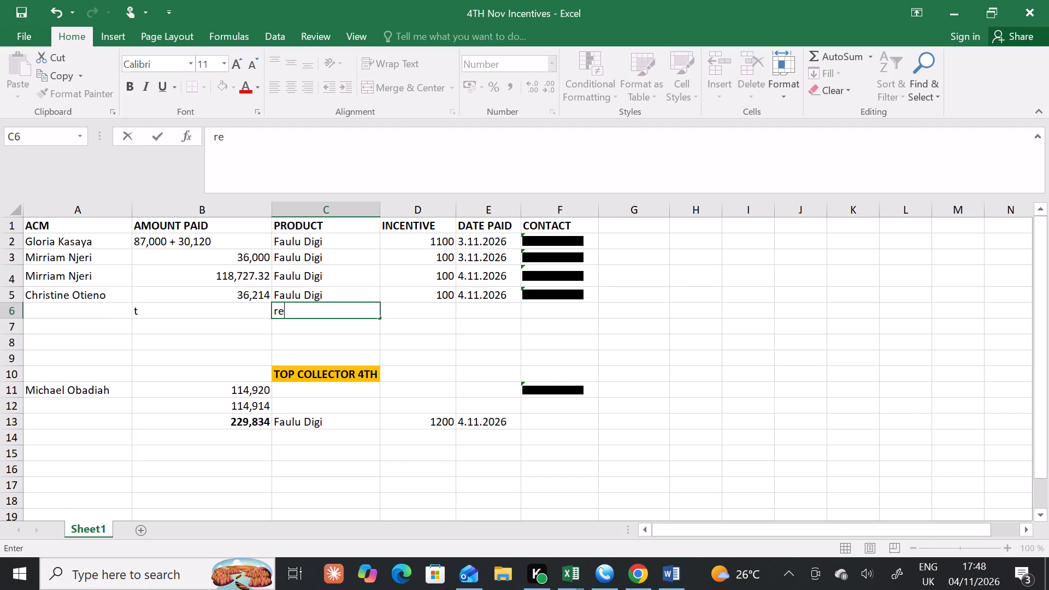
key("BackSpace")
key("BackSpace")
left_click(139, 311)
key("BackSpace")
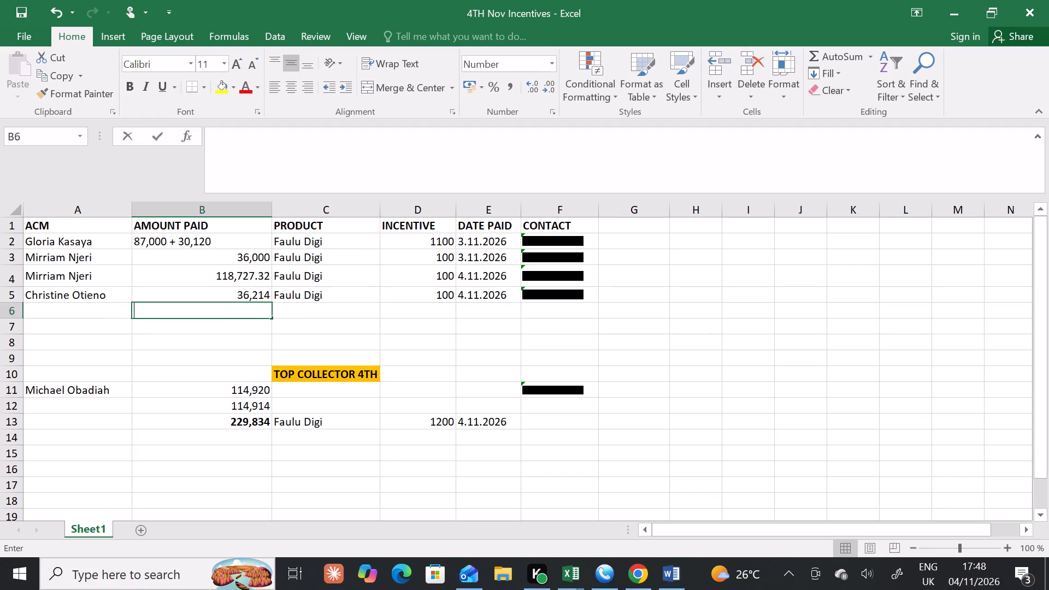
Fill in row 6 with Trevan's full name as ACM, amount paid 34,000 and product equity digital.
left_click(42, 315)
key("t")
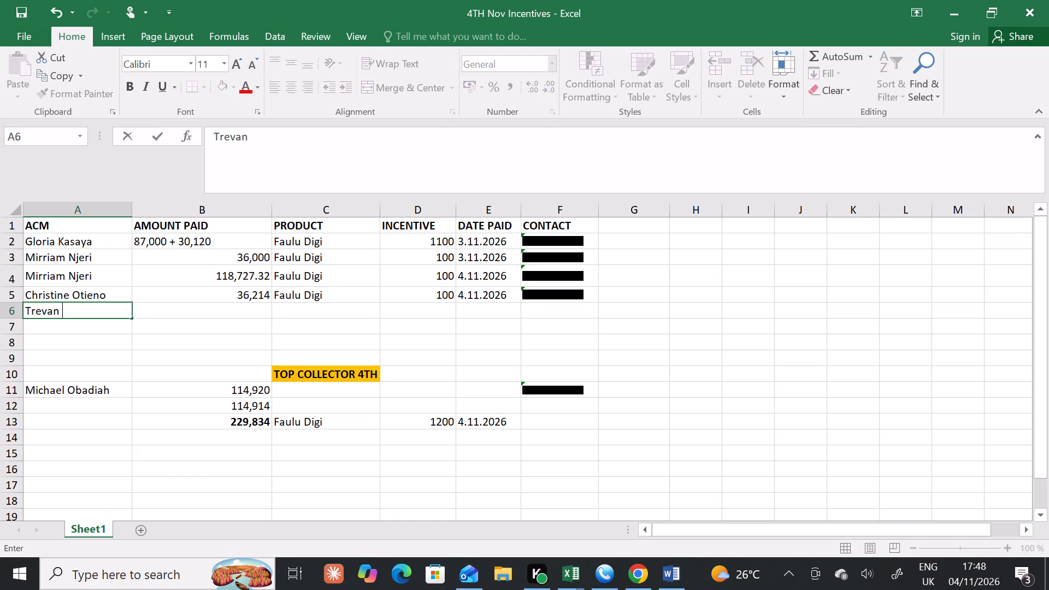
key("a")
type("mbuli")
left_click(220, 315)
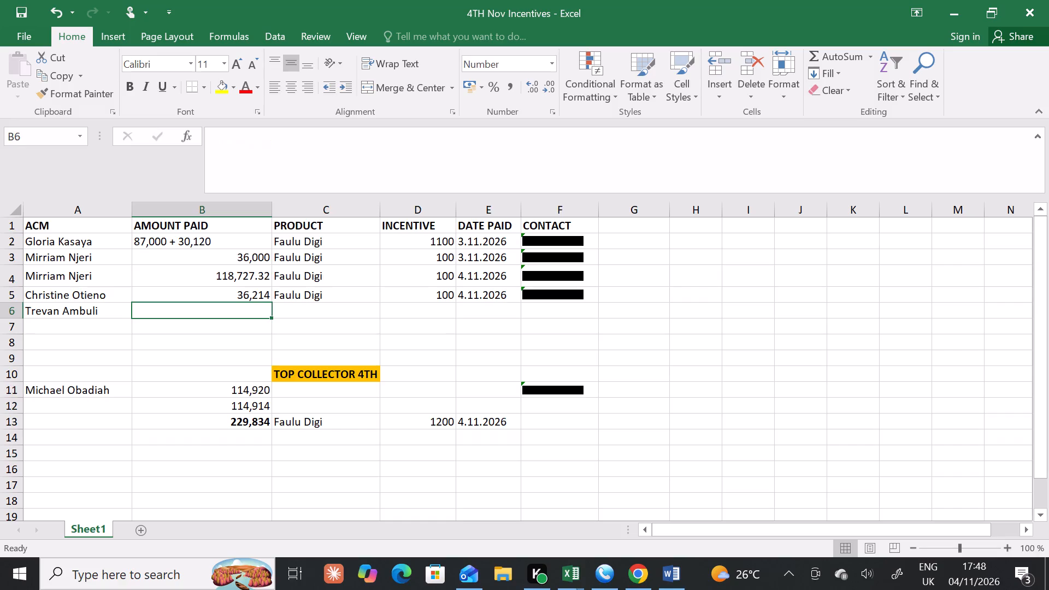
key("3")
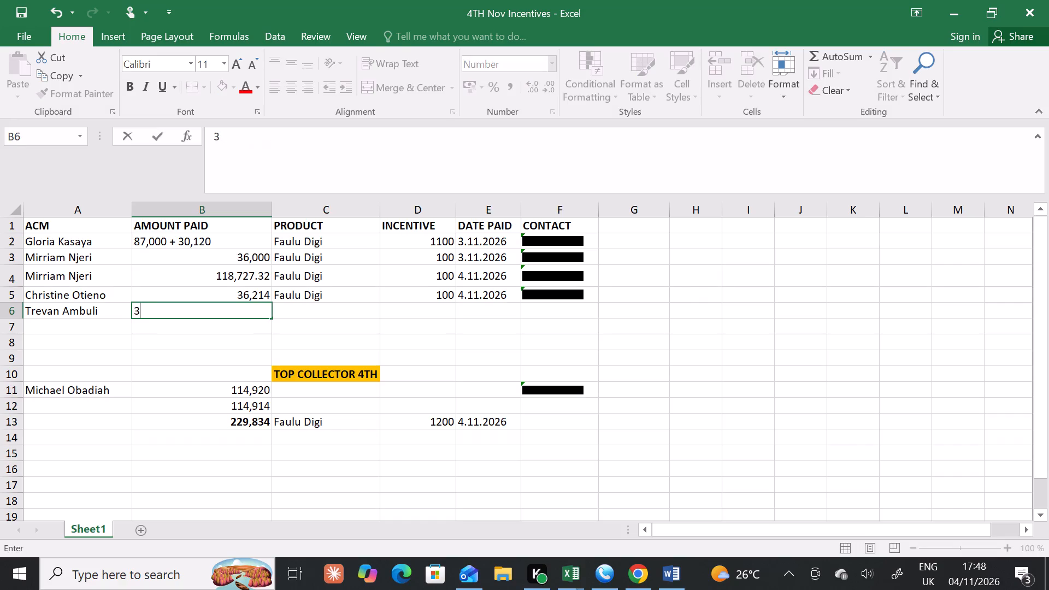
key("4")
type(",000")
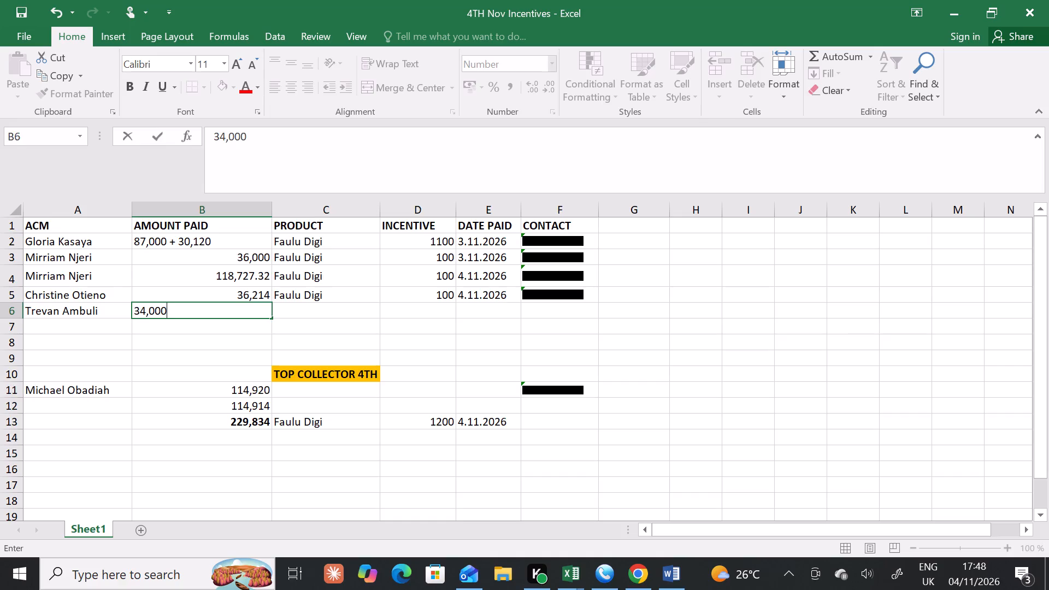
left_click(352, 307)
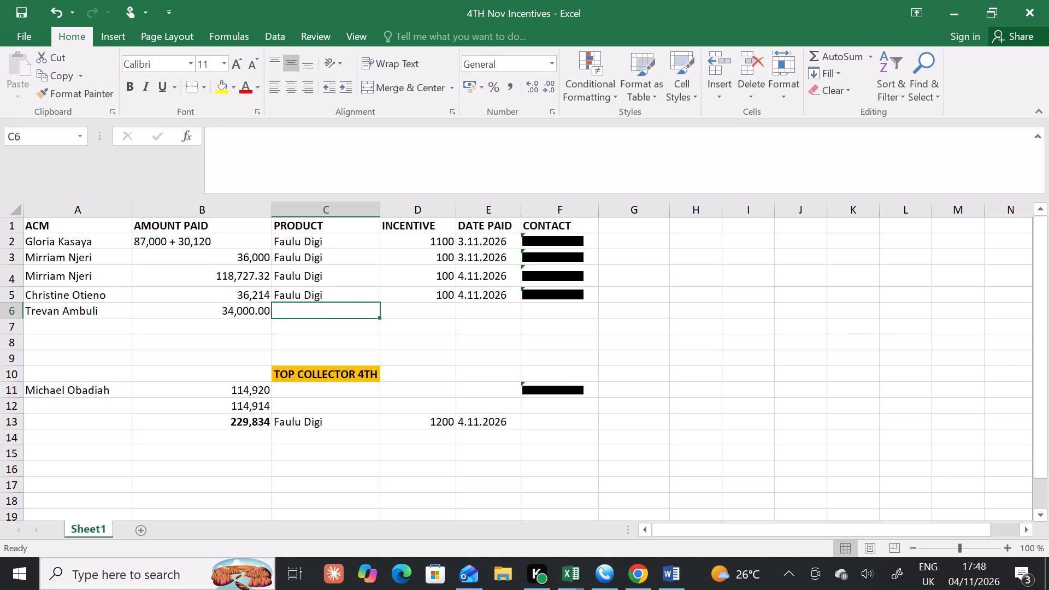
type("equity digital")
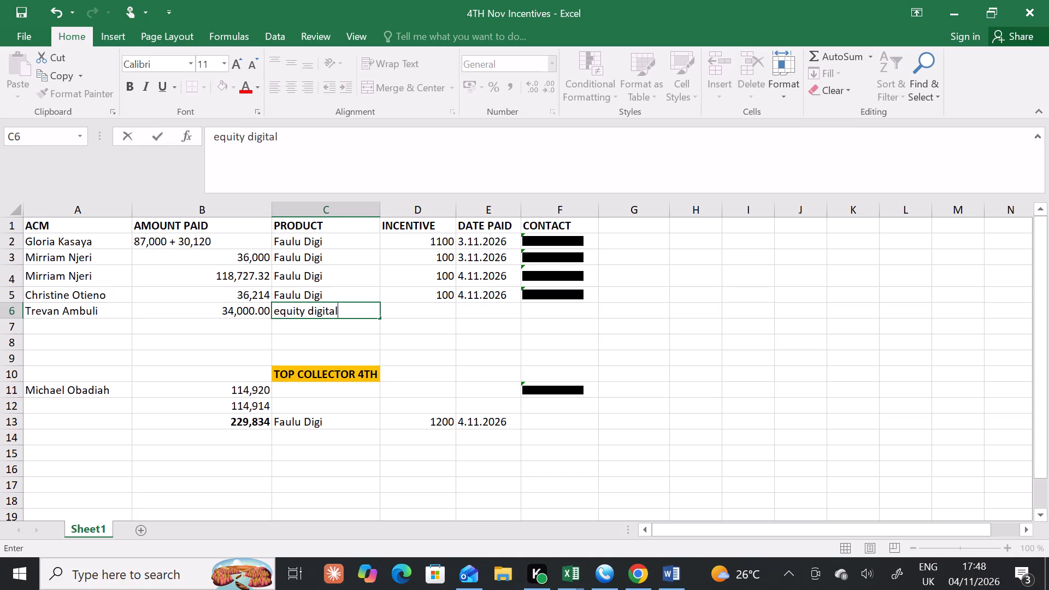
Complete Trevan's entry in row 6 with an incentive of 100 and the date paid 4.11.2026.
left_click(431, 308)
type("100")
left_click(511, 310)
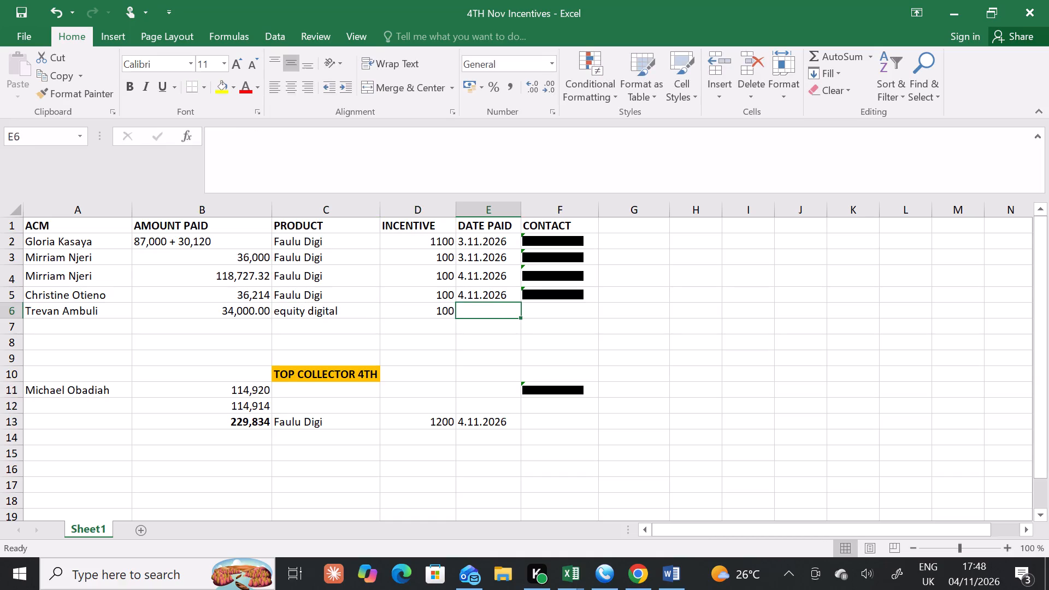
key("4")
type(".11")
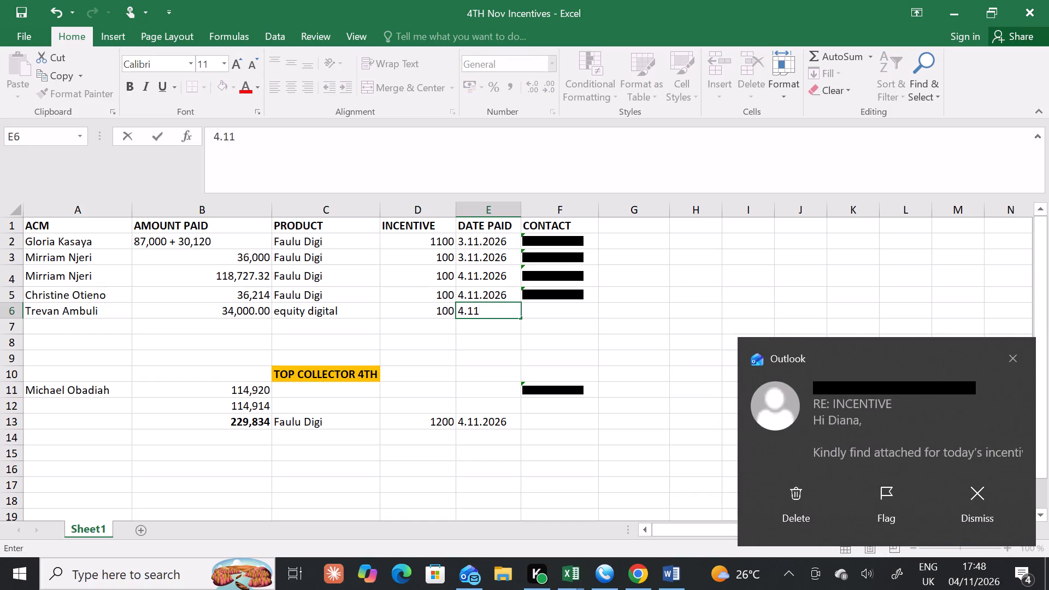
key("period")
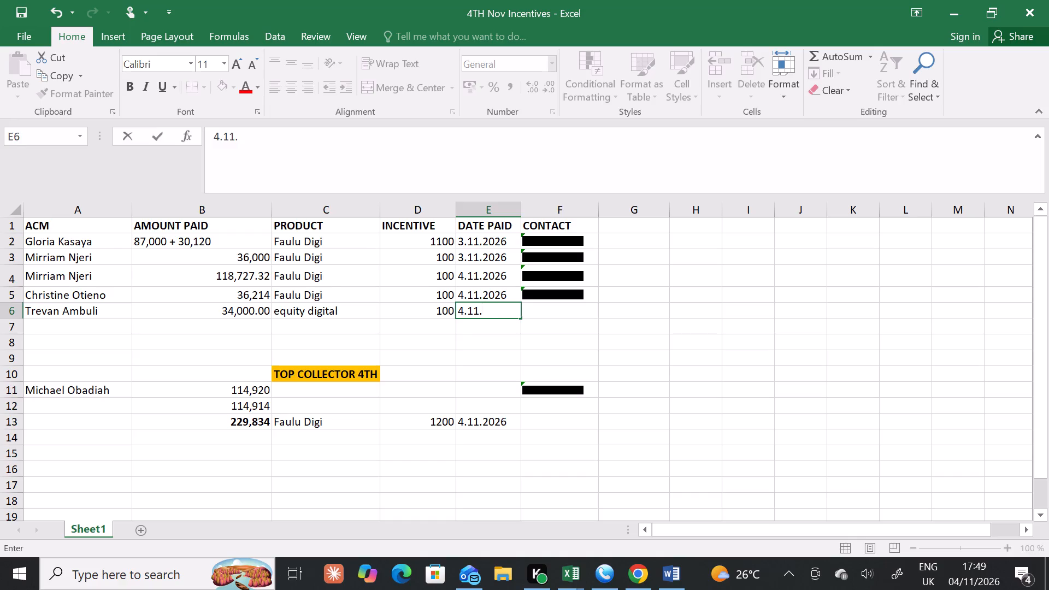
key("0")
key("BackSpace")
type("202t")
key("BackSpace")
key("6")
left_click(111, 324)
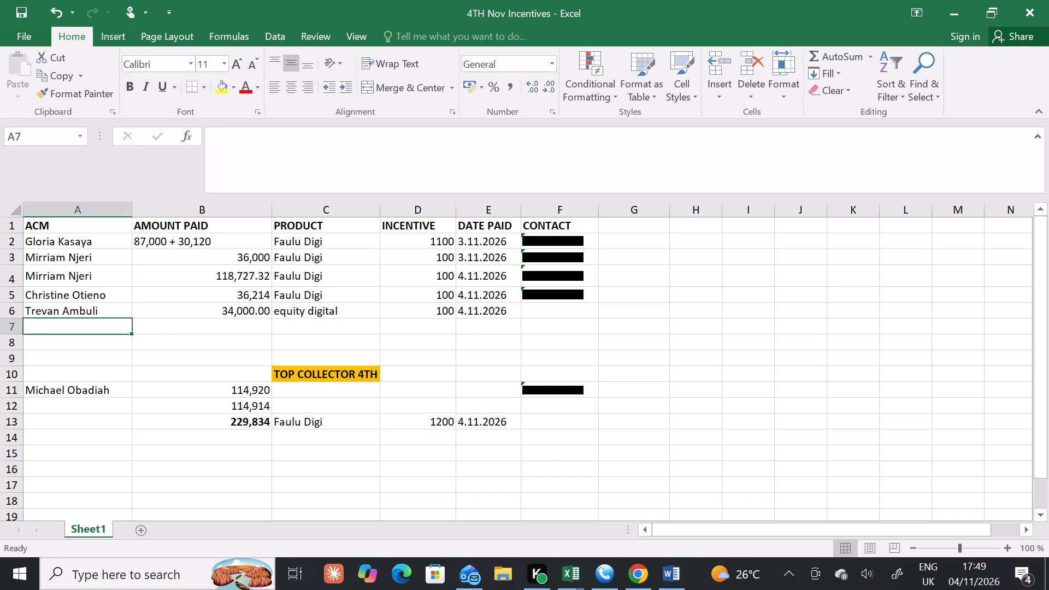
Start row 7 with Lydia's full name as ACM and an amount paid of 30,000.
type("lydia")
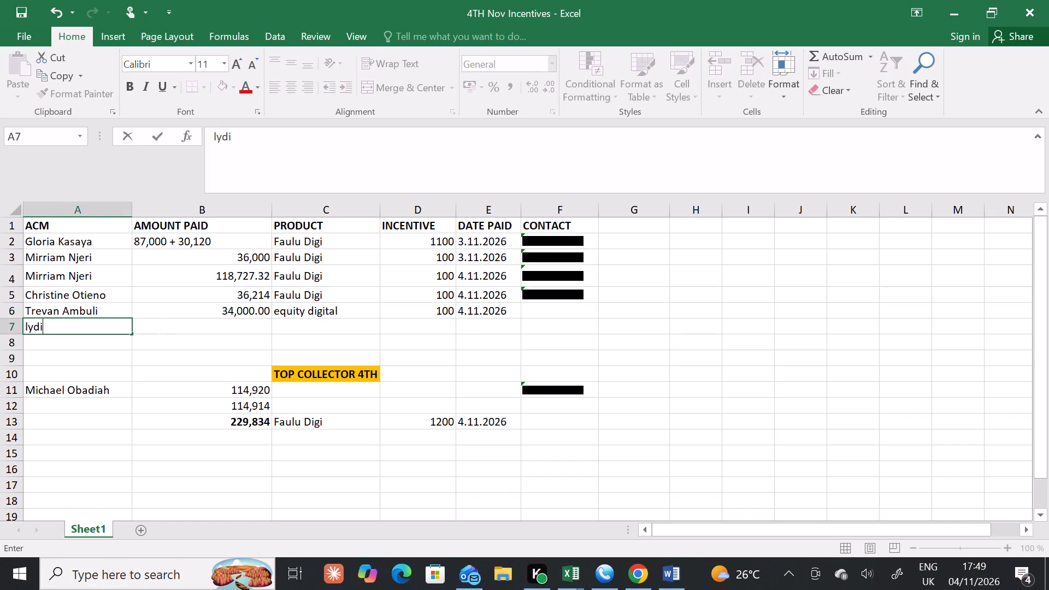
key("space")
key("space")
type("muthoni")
left_click(181, 321)
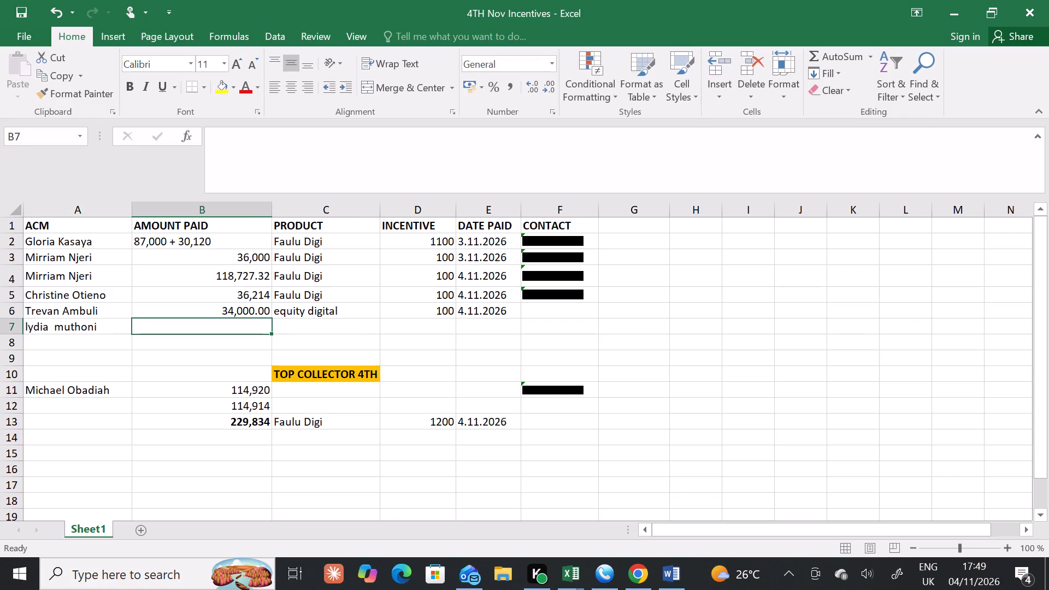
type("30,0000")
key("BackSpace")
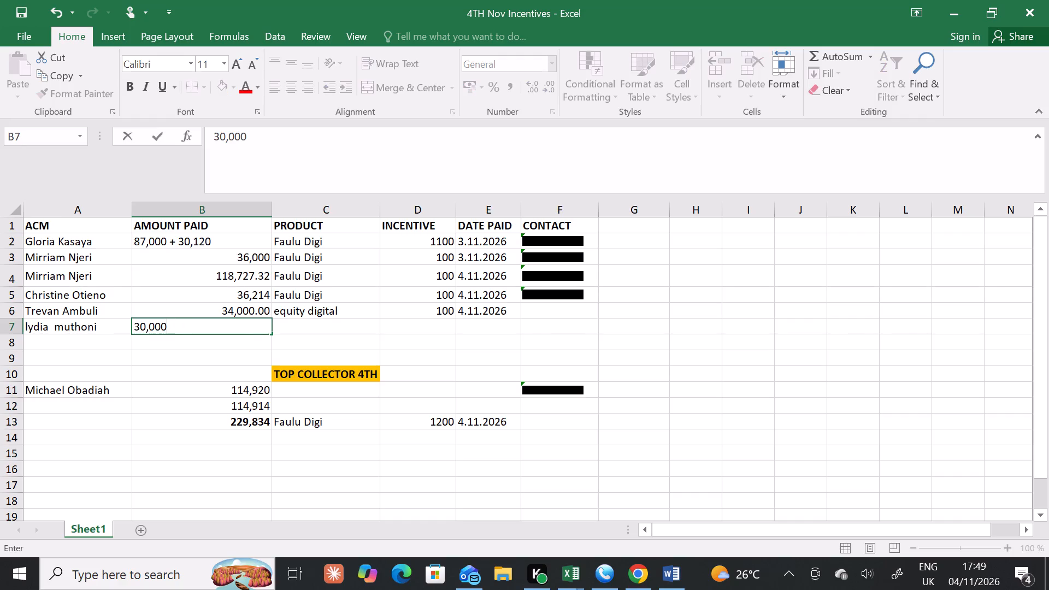
Set the product in Lydia's row to Equity conventional.
left_click(327, 323)
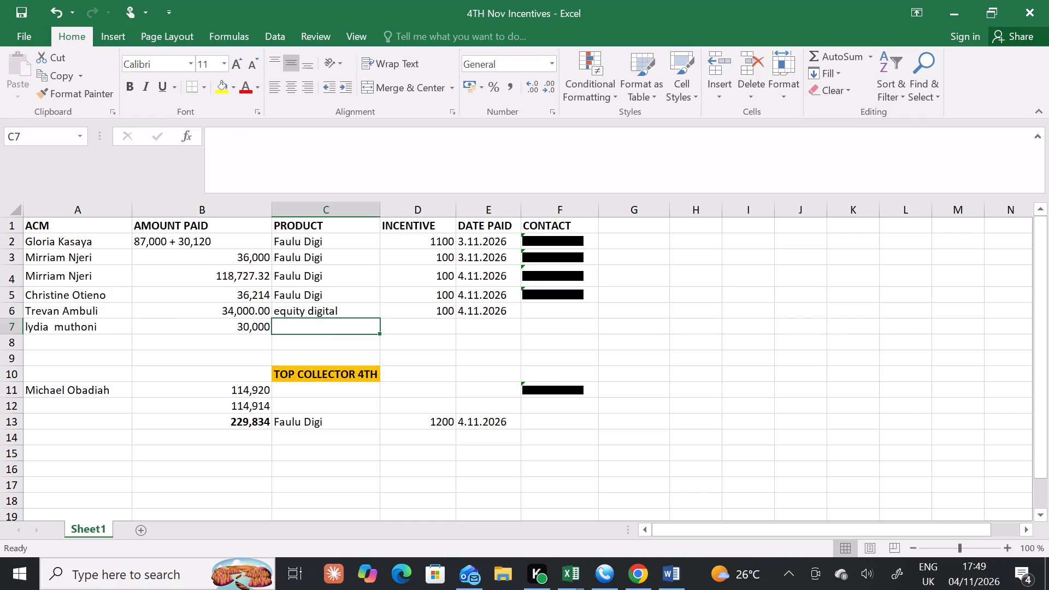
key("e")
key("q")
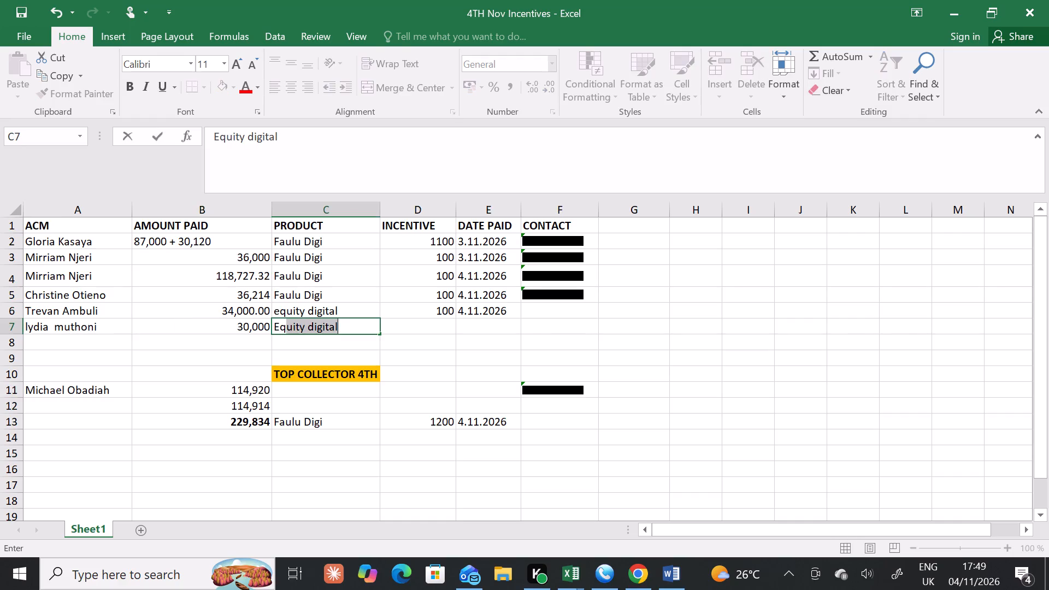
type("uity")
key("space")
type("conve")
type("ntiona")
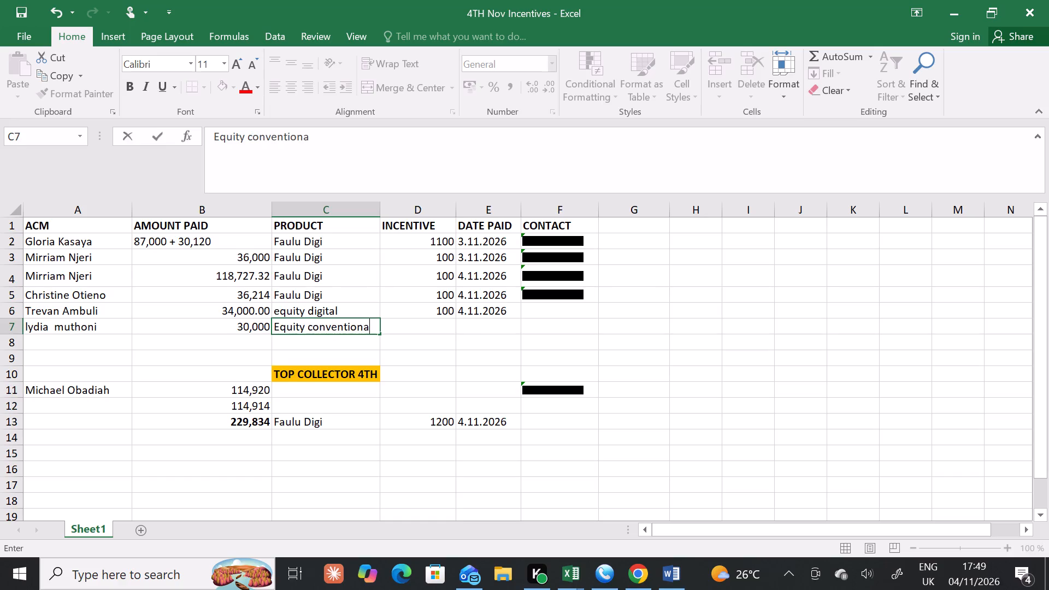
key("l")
Give Lydia's row an incentive of 100 and the date paid 4.11.2026.
left_click(409, 331)
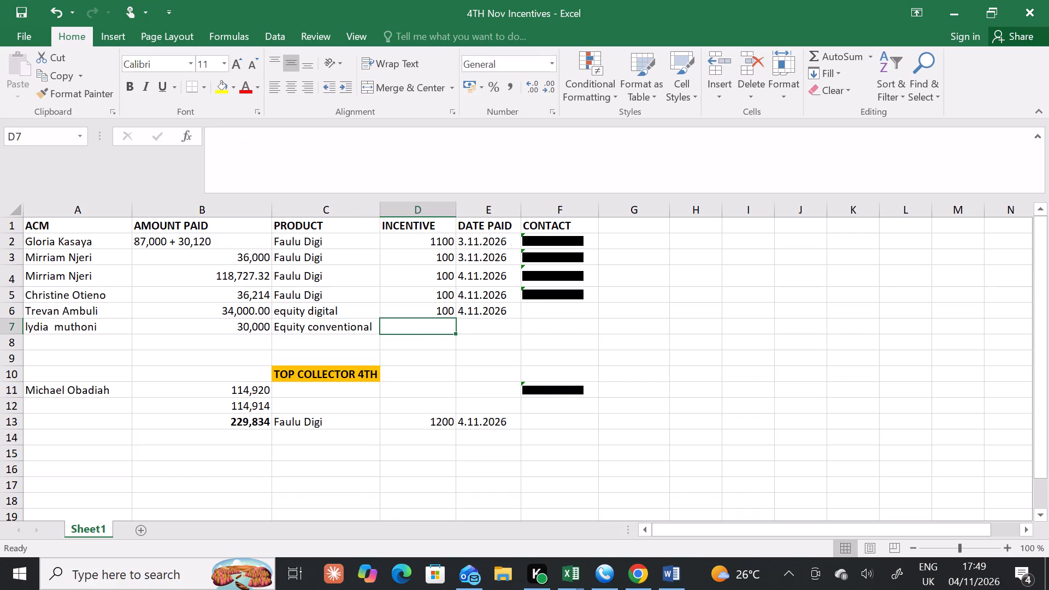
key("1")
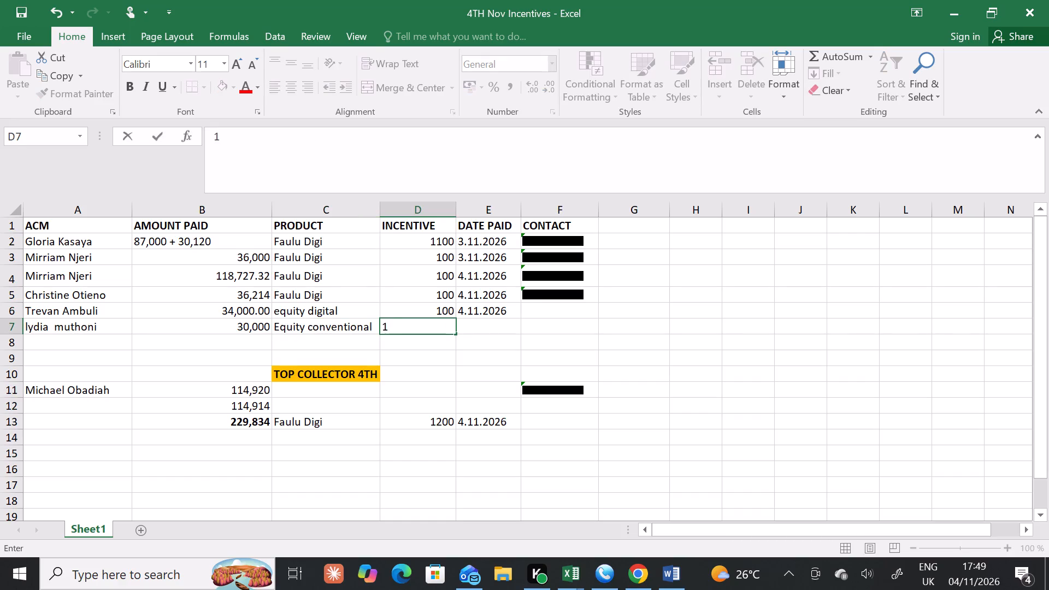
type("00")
left_click(493, 321)
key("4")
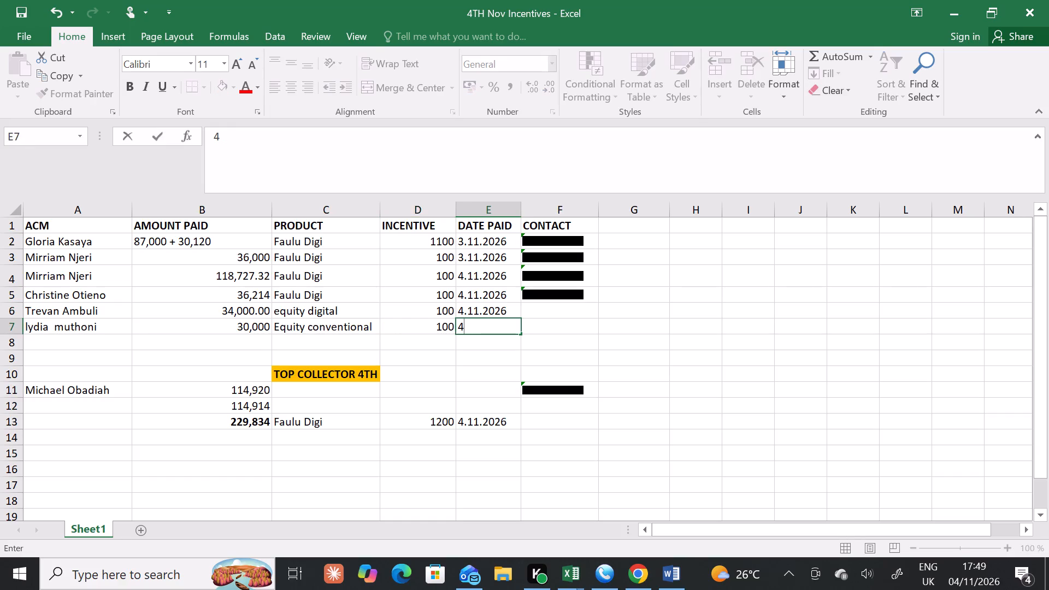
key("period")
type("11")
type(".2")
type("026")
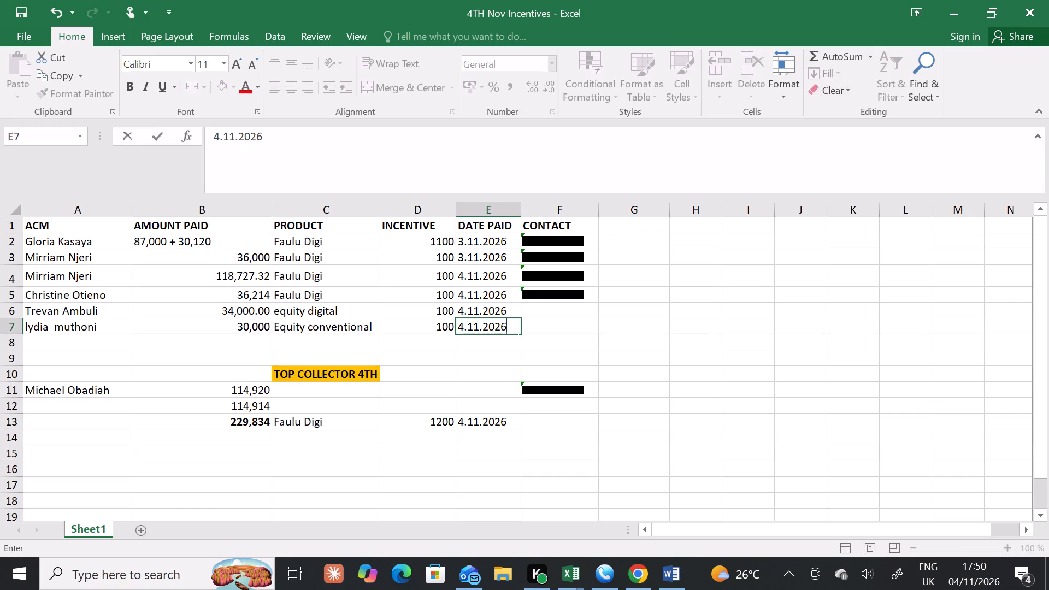
Enter the ACM name in row 8, beginning with the first name faith.
left_click(58, 340)
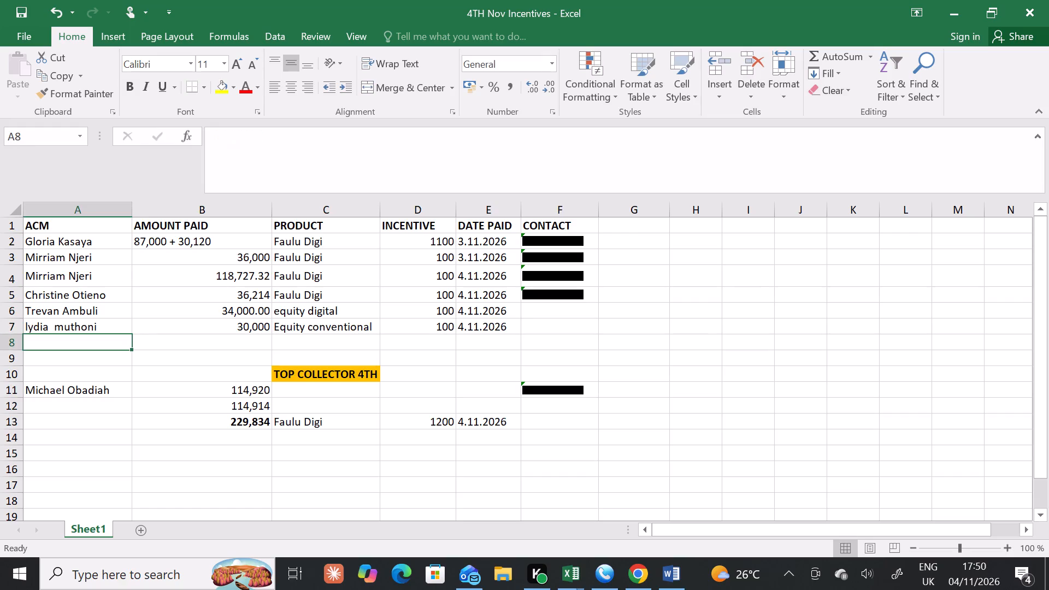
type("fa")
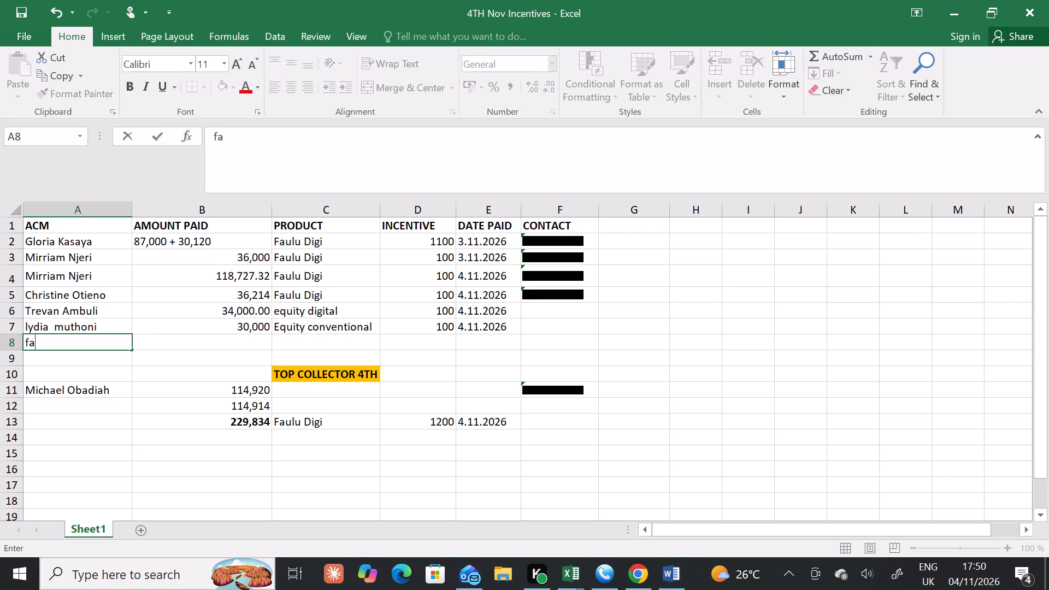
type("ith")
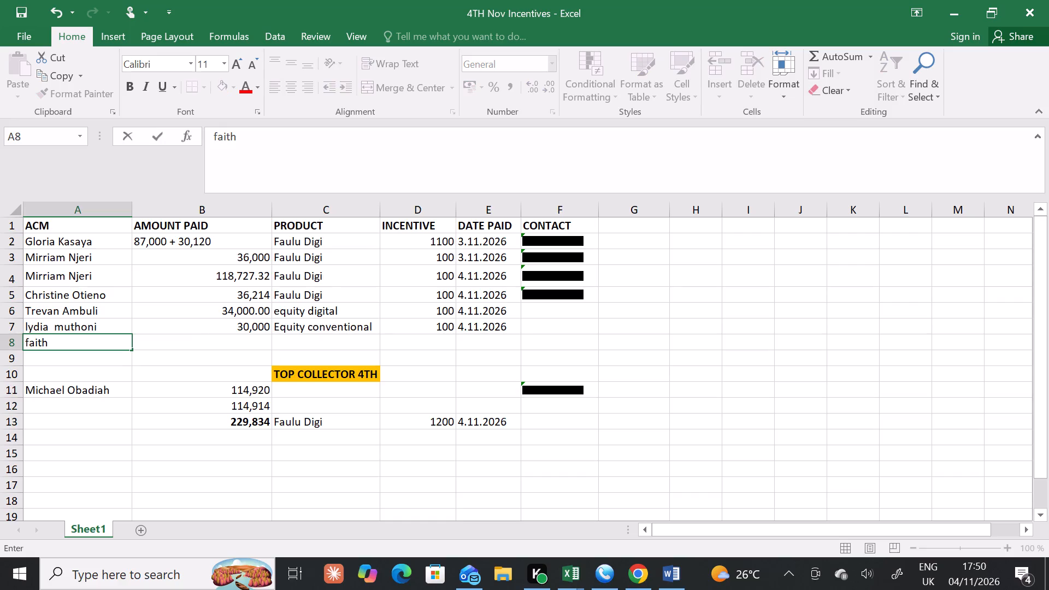
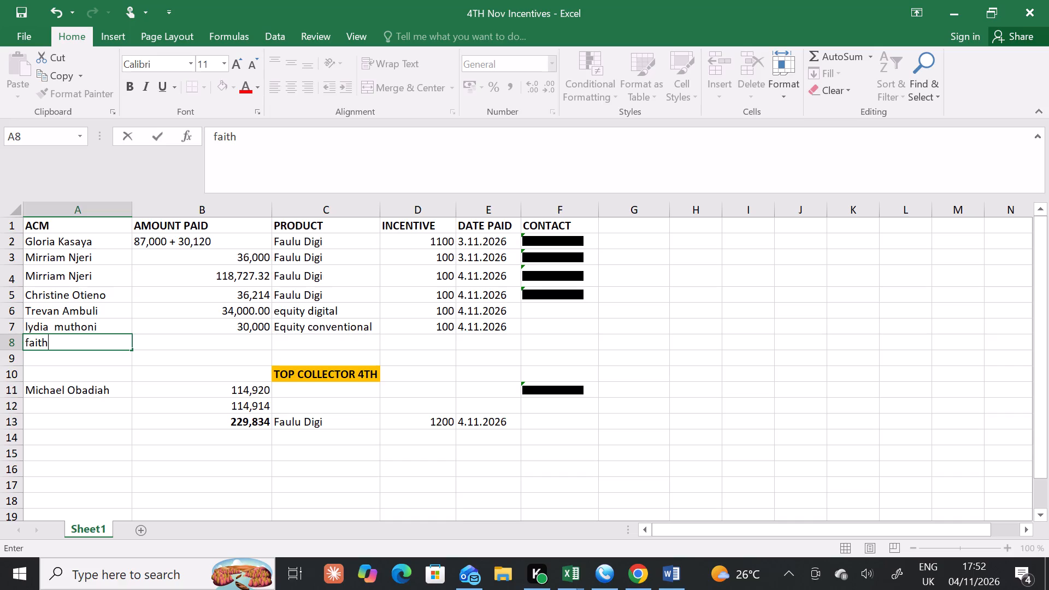
Enter an amount paid of 49,920 in Faith's row.
left_click(212, 347)
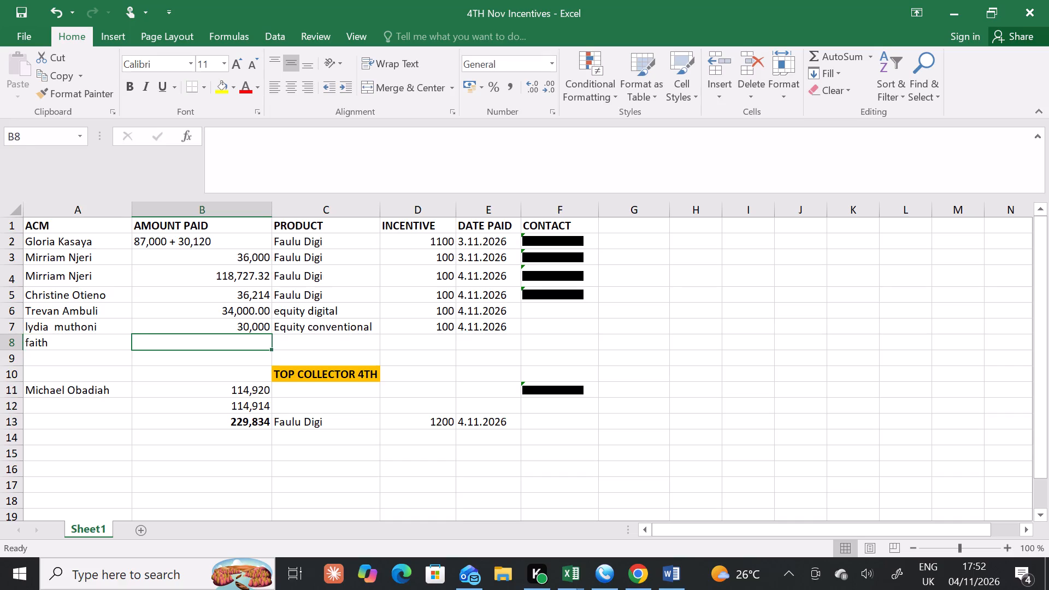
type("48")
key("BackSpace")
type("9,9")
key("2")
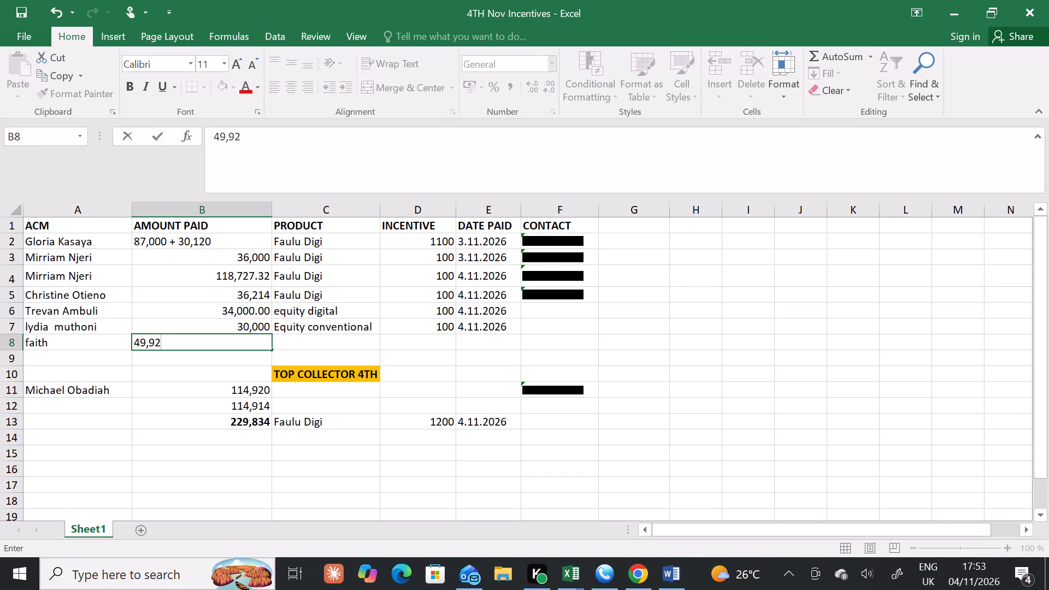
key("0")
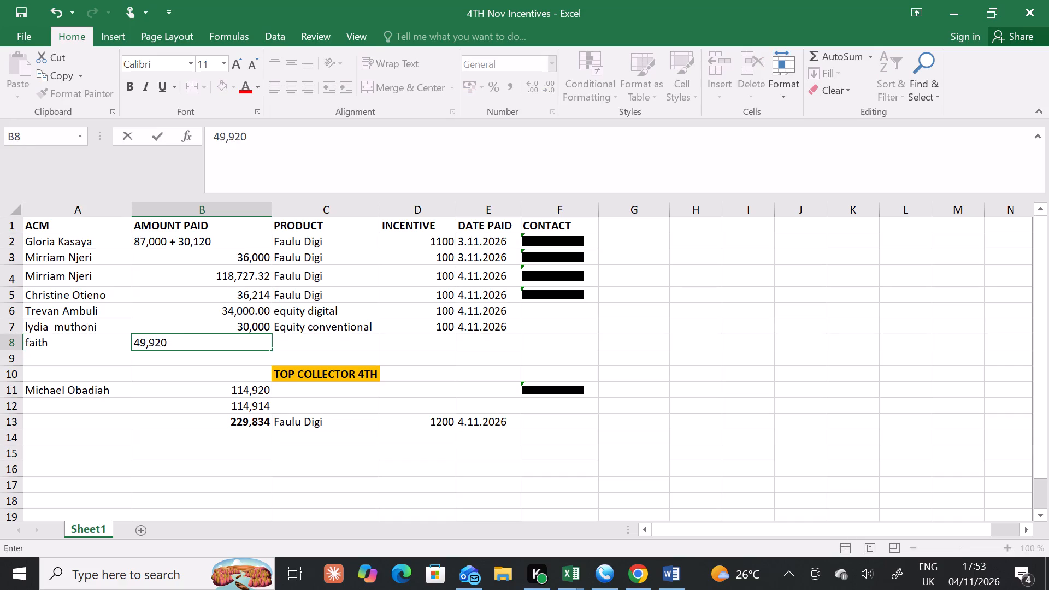
Set the product in Faith's row to equity digital.
left_click(329, 340)
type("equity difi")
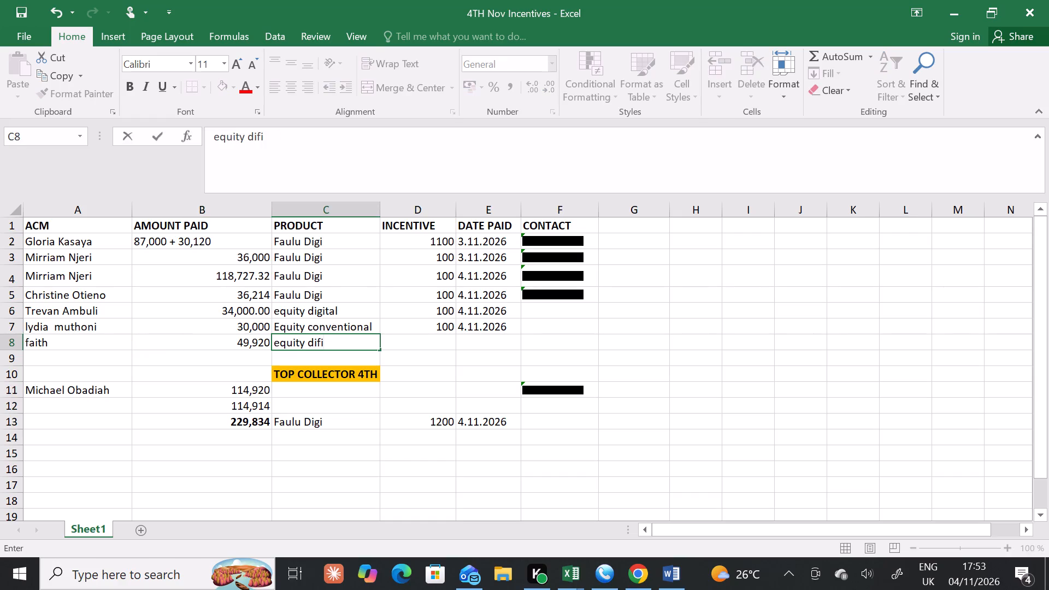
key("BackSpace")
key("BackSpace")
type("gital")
Give Faith's row an incentive of 100.
left_click(444, 350)
left_click(444, 334)
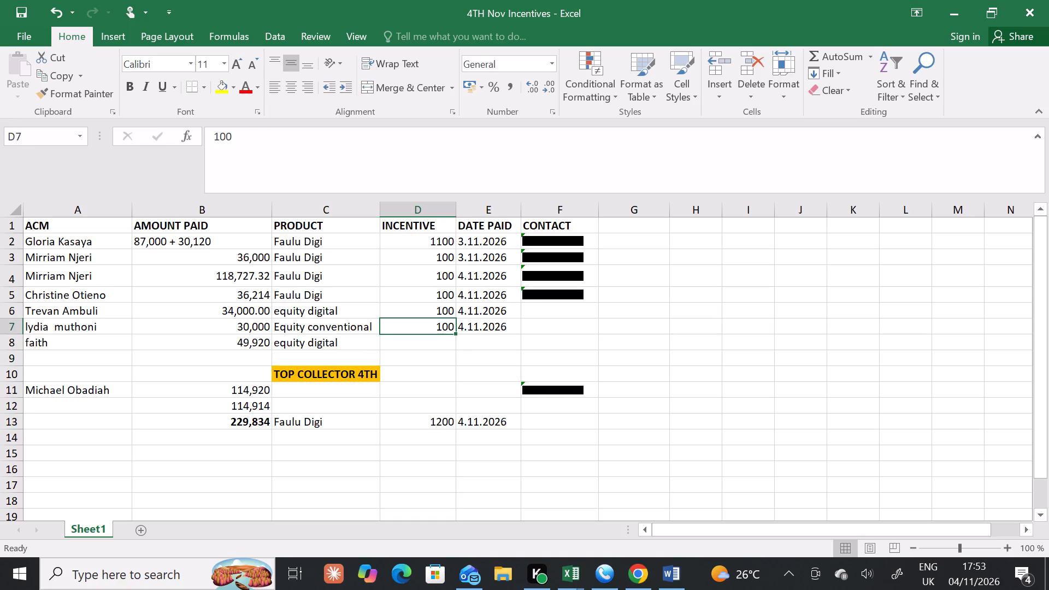
left_click(401, 346)
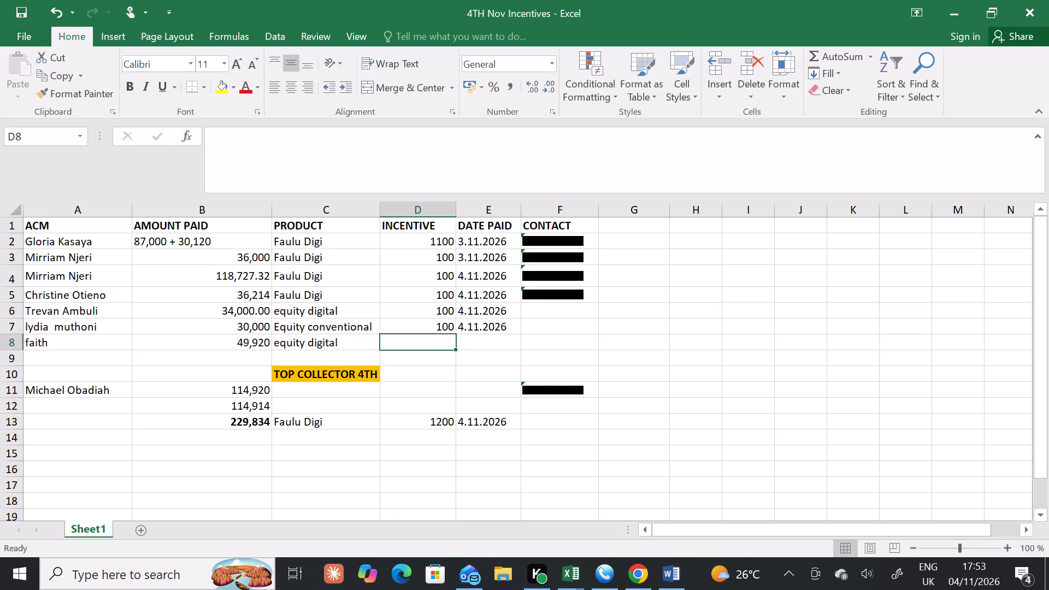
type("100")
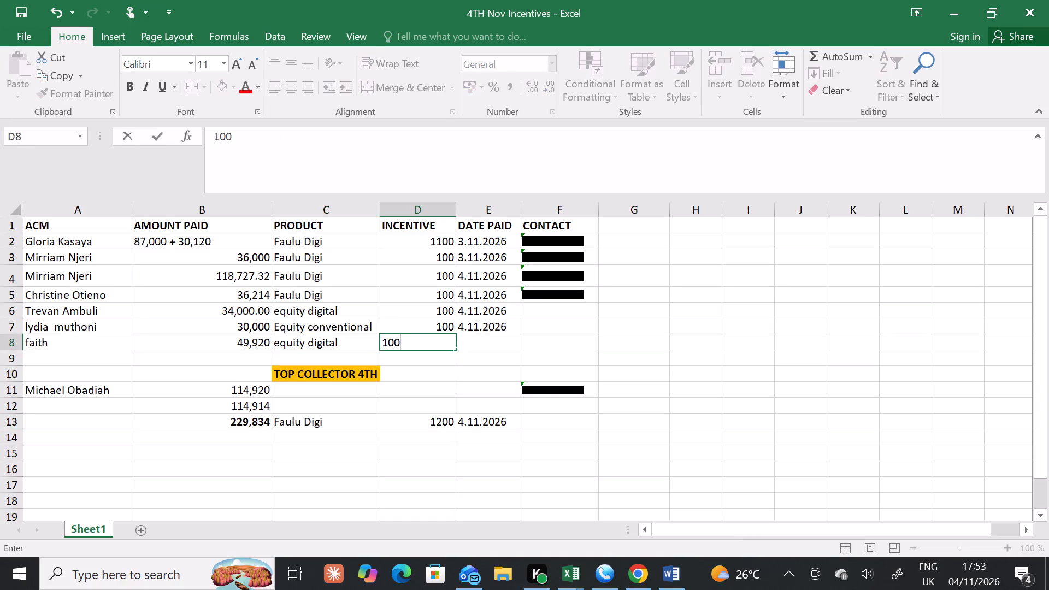
Fill the date paid down from Lydia's row into Faith's row and correct it to 4.11.2026.
left_click(505, 342)
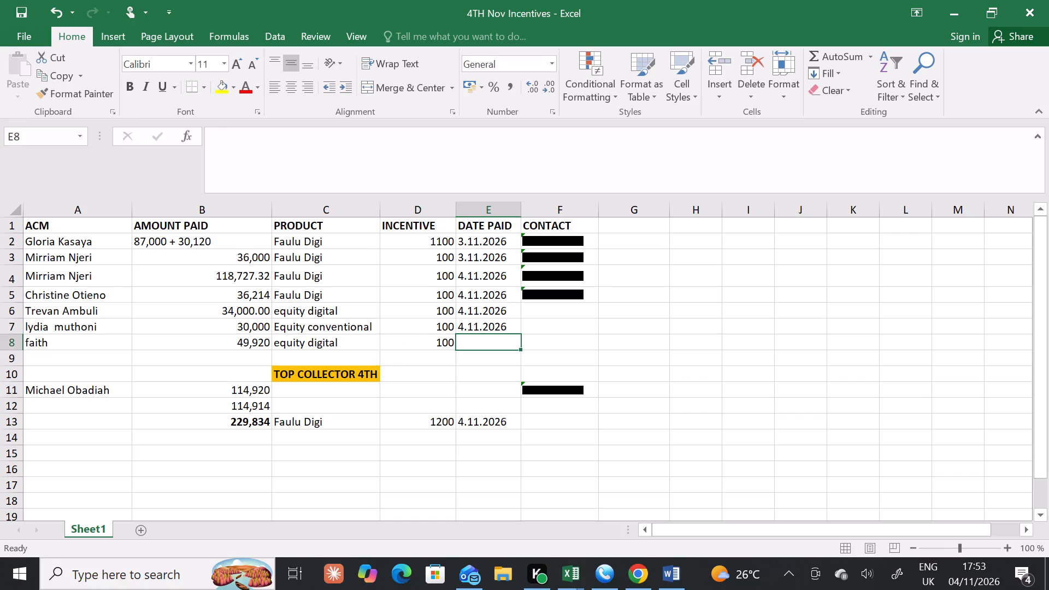
left_click(507, 332)
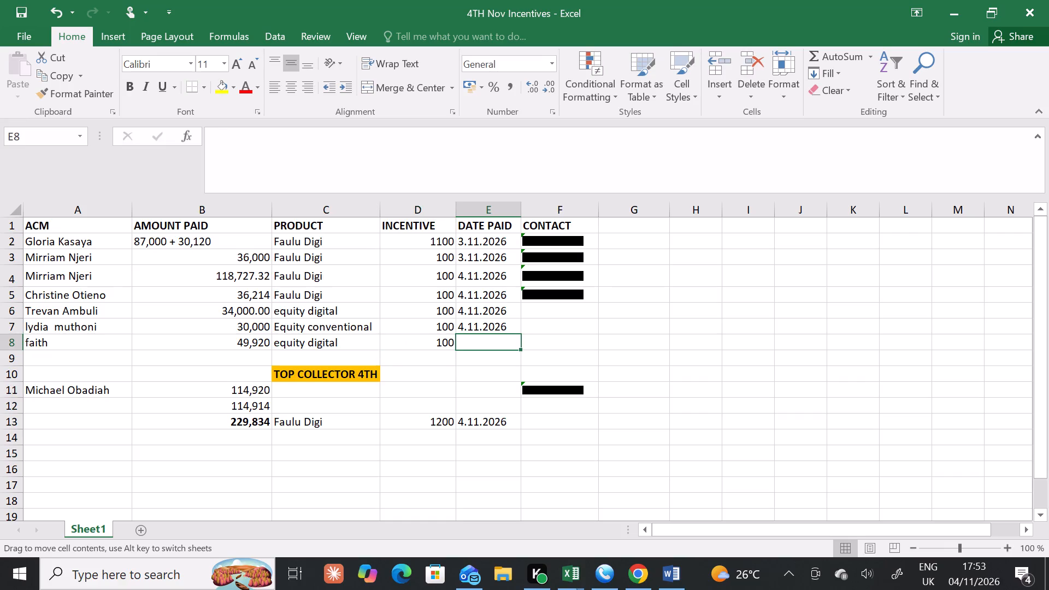
left_click(510, 324)
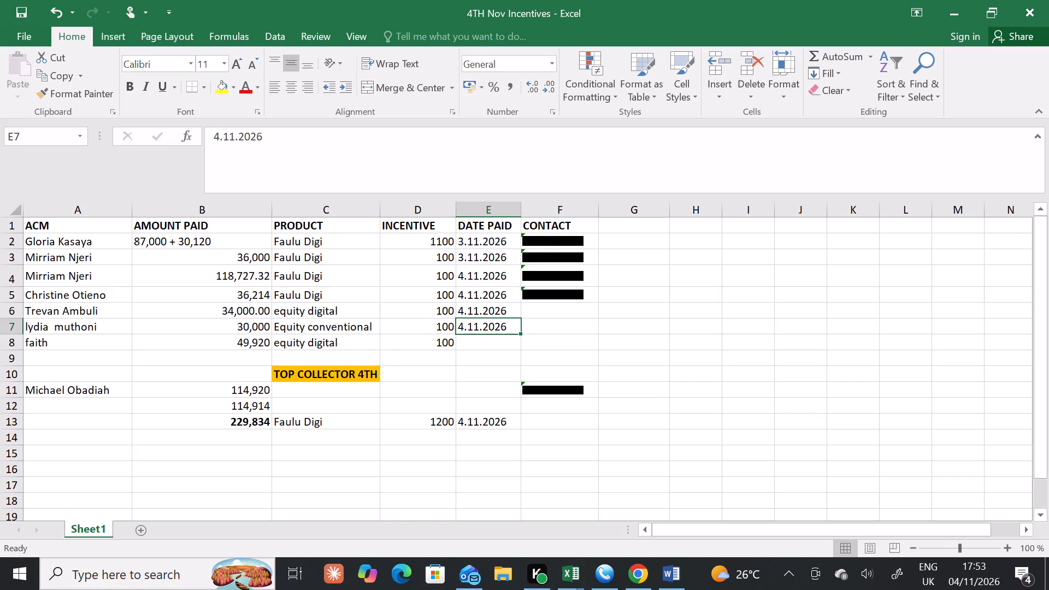
left_click_drag(516, 333, 522, 352)
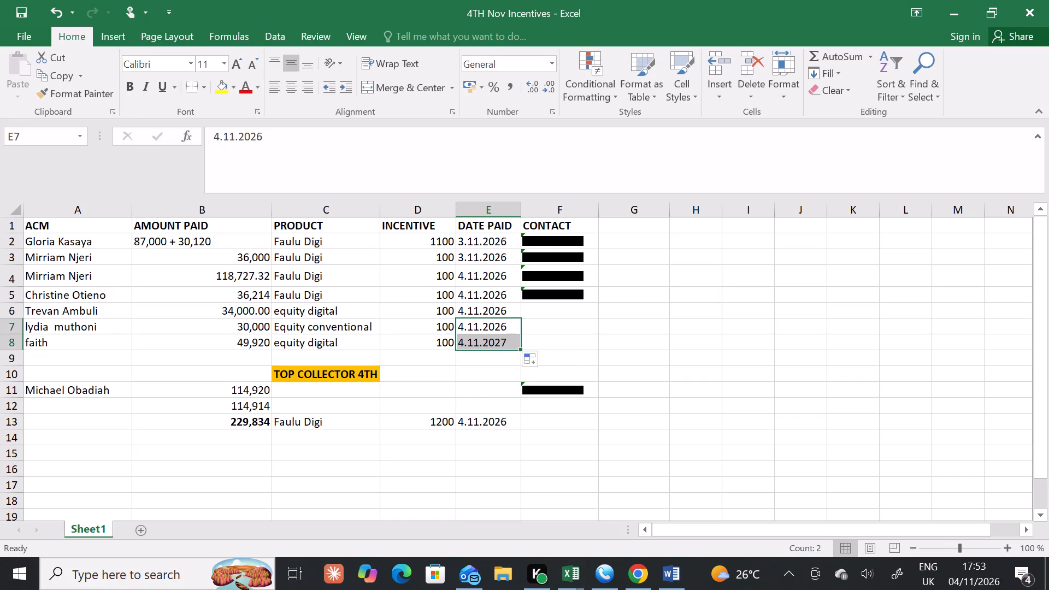
left_click(509, 344)
left_click(270, 138)
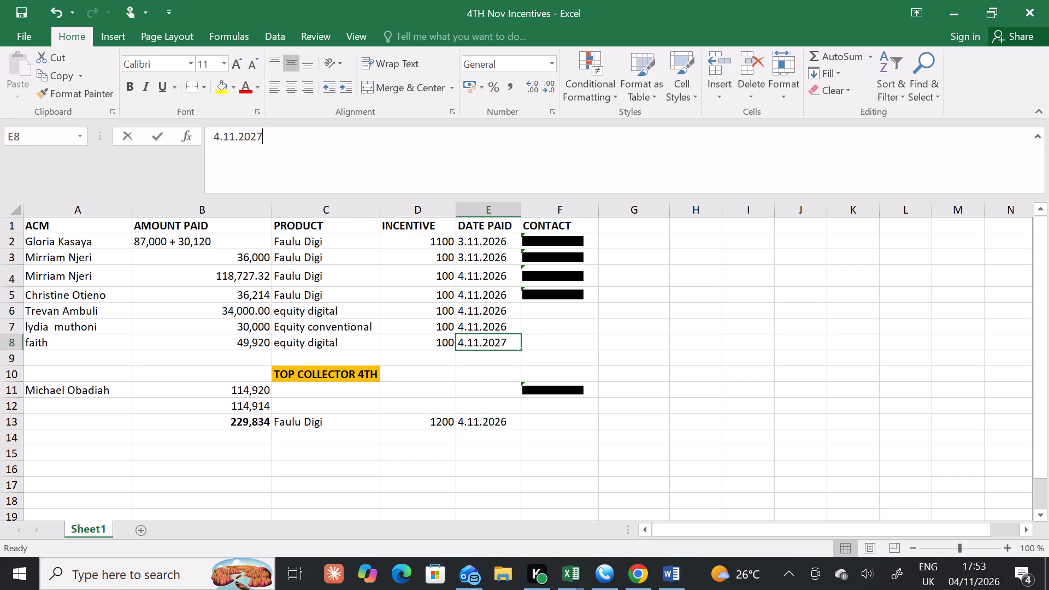
key("Return")
key("BackSpace")
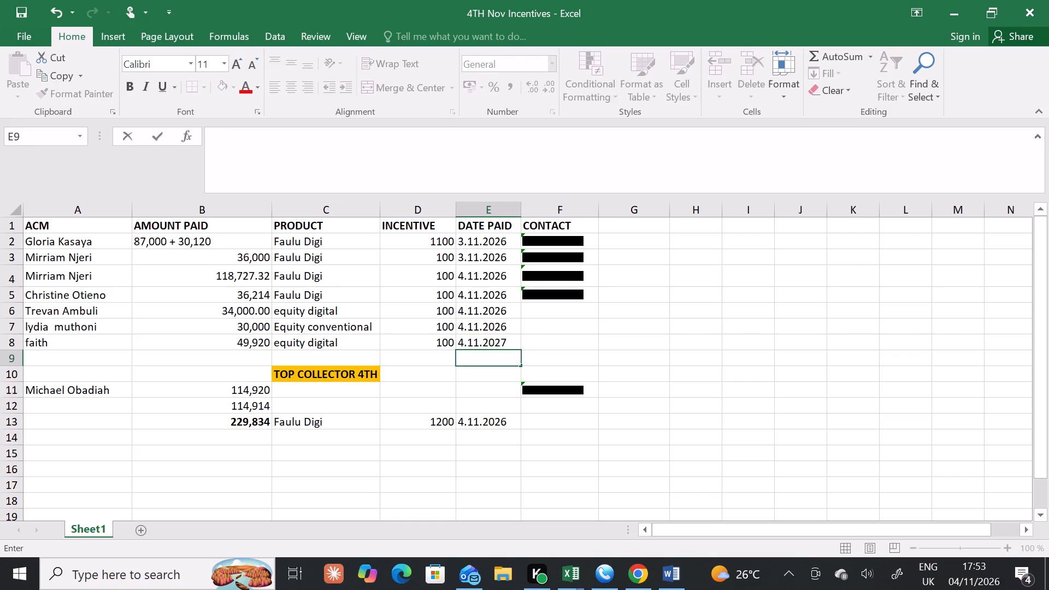
left_click(481, 340)
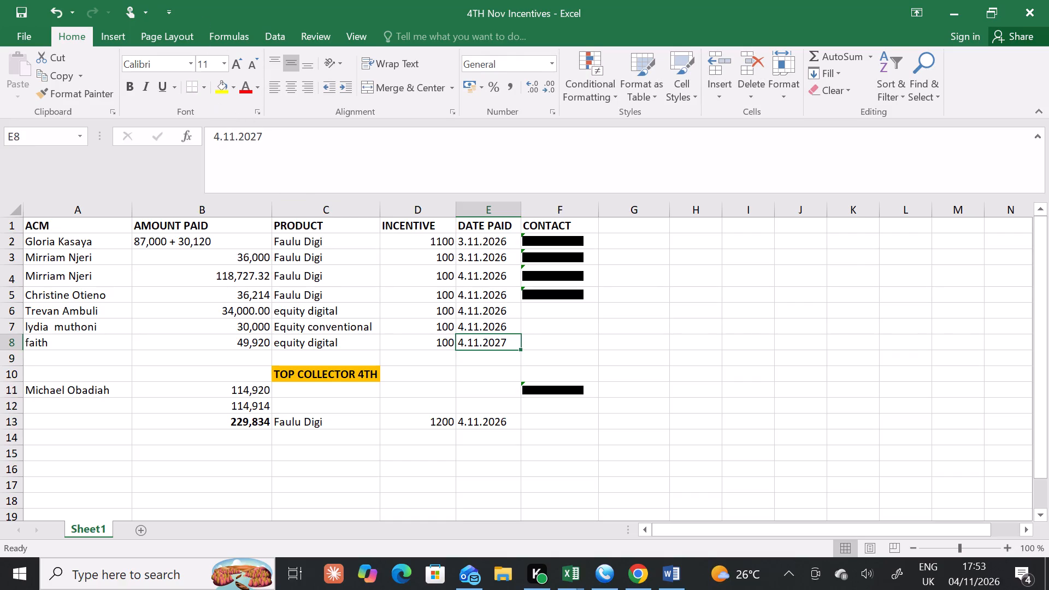
left_click(261, 142)
key("BackSpace")
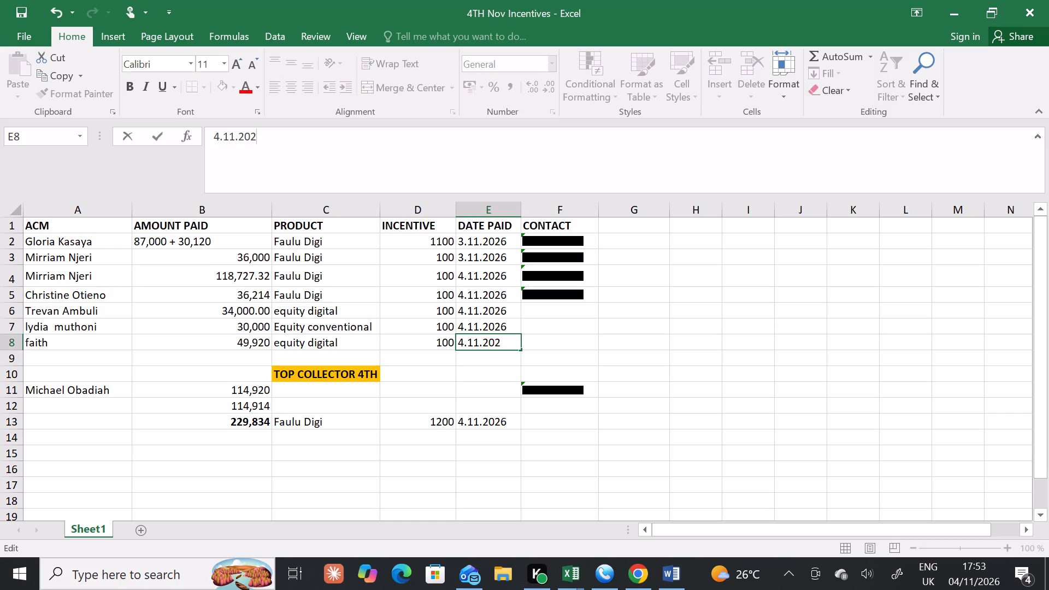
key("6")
left_click(276, 397)
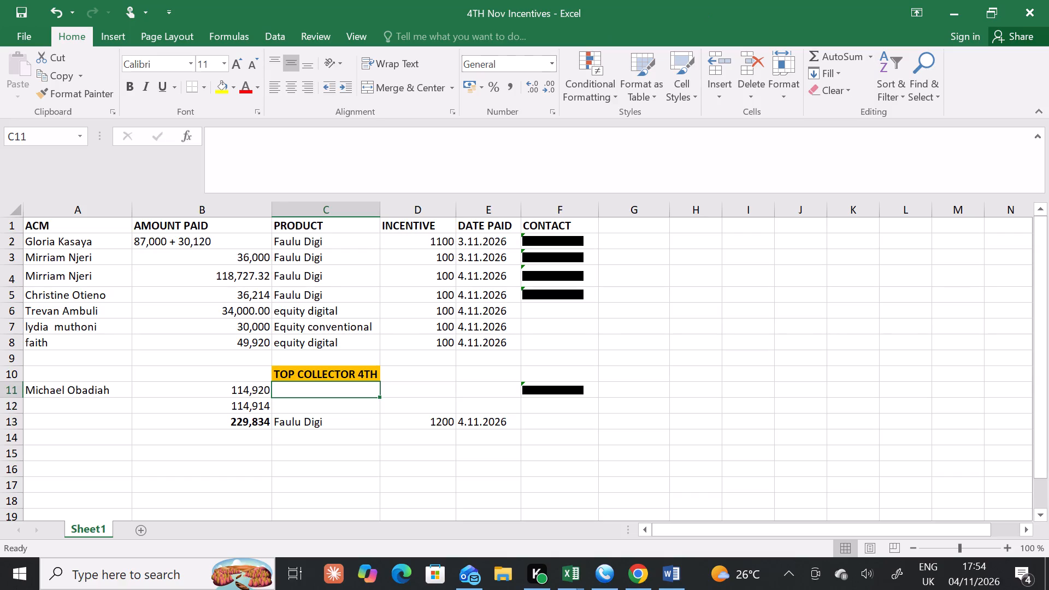
Complete the ACM name in row 8 by adding Faith's surname after the first name.
left_click(120, 346)
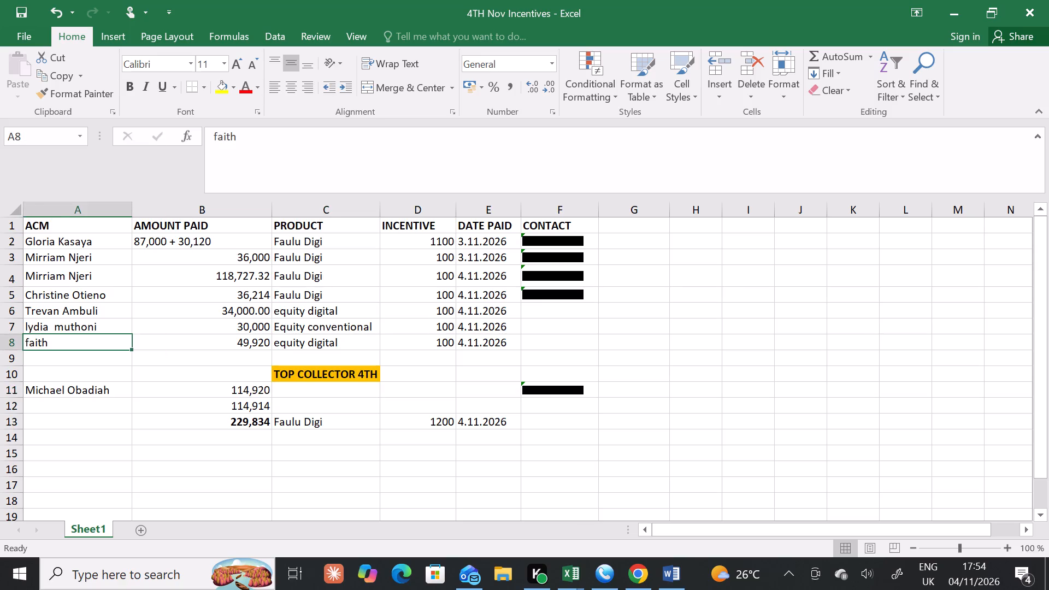
left_click(263, 151)
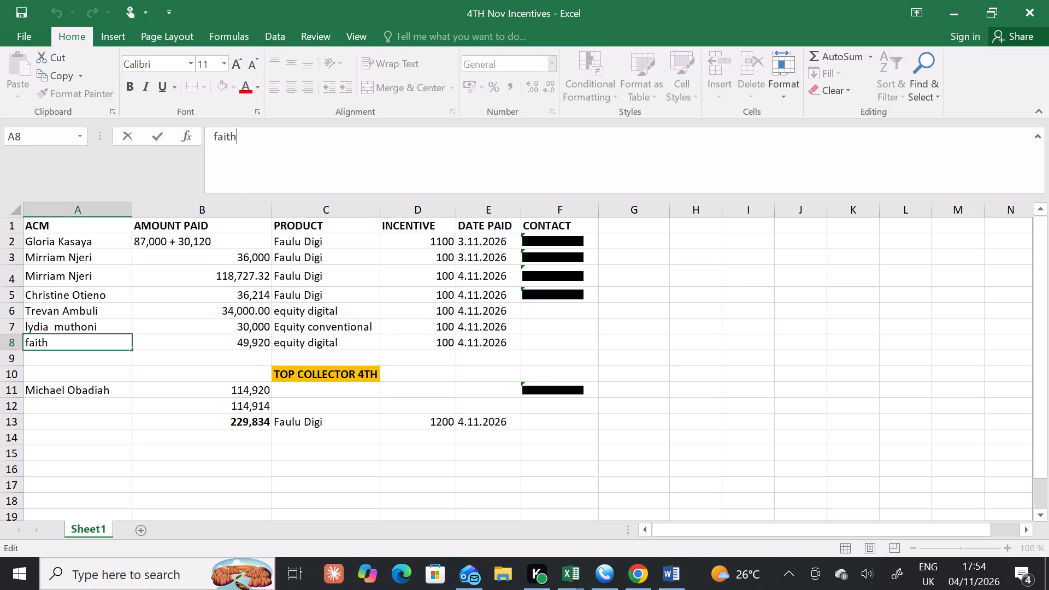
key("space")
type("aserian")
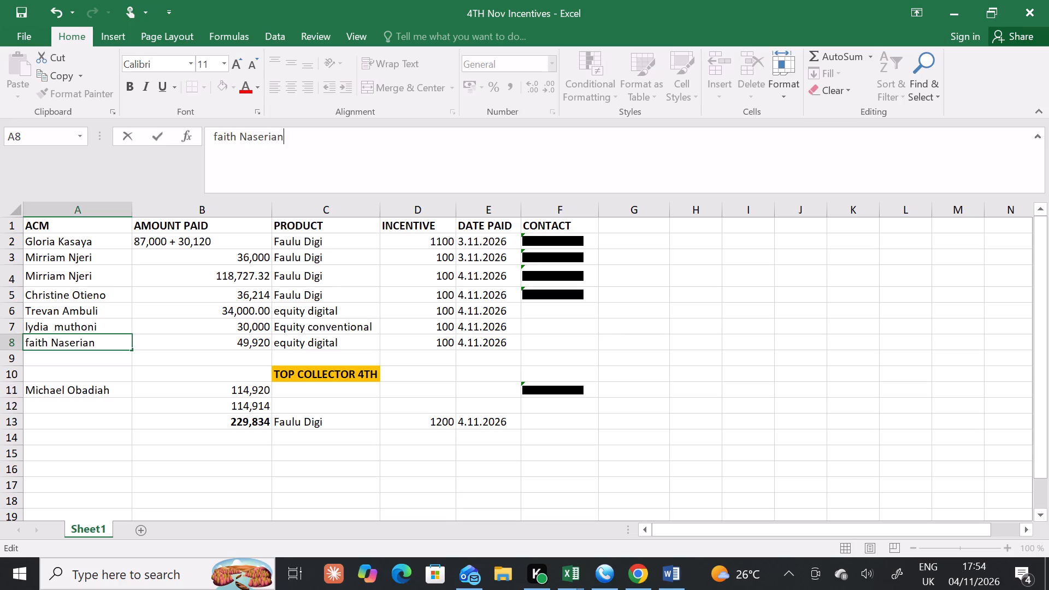
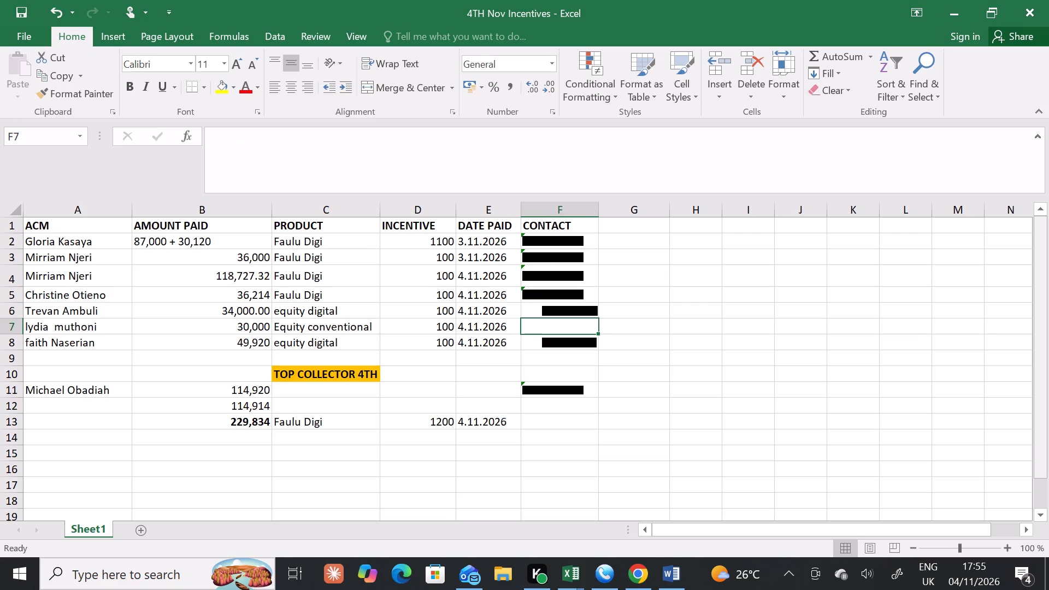
Format the whole INCENTIVE column in the accounting number format with the Ksh currency symbol.
left_click(424, 208)
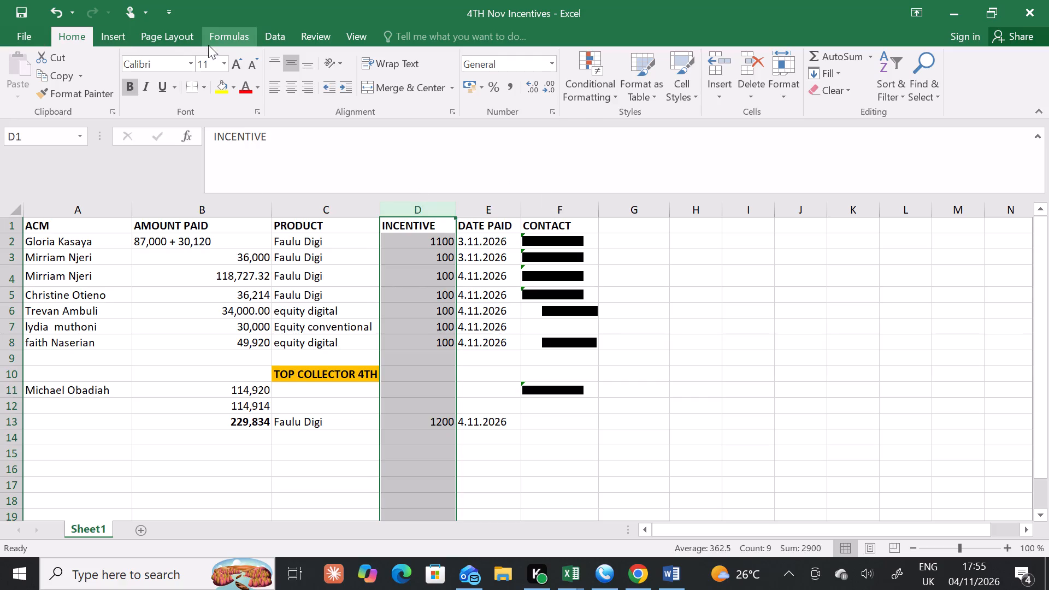
left_click(472, 92)
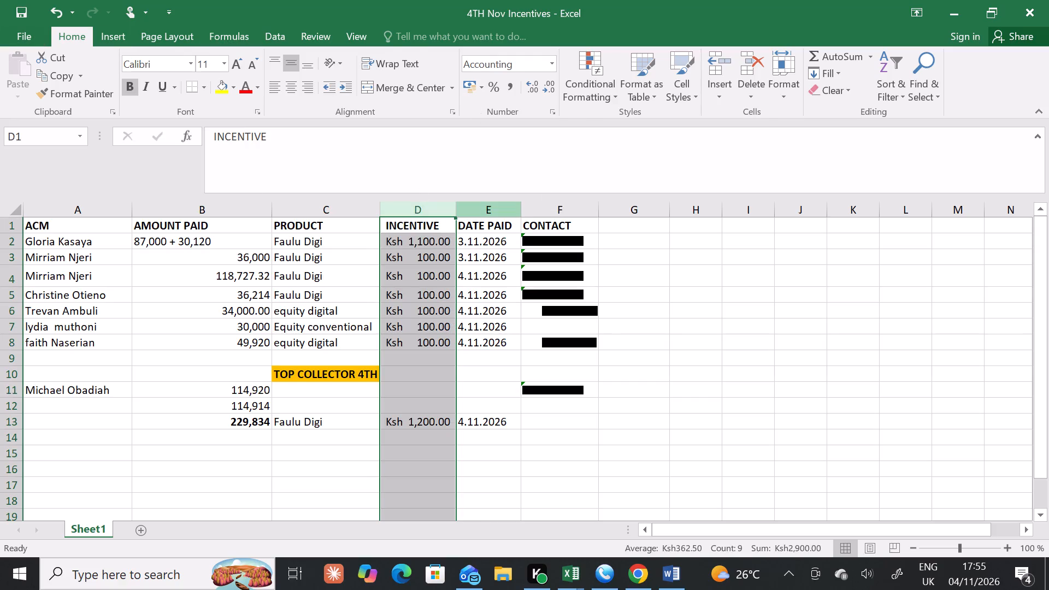
left_click(522, 466)
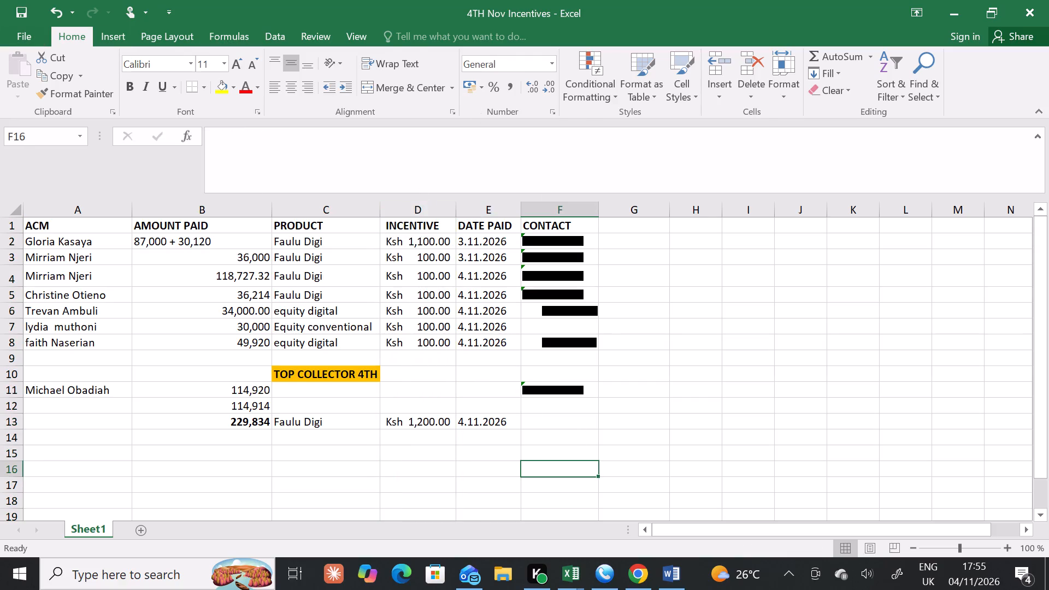
Add a SUM formula in D15 that totals the incentives in D2:D8 and D13.
left_click(408, 456)
key("equal")
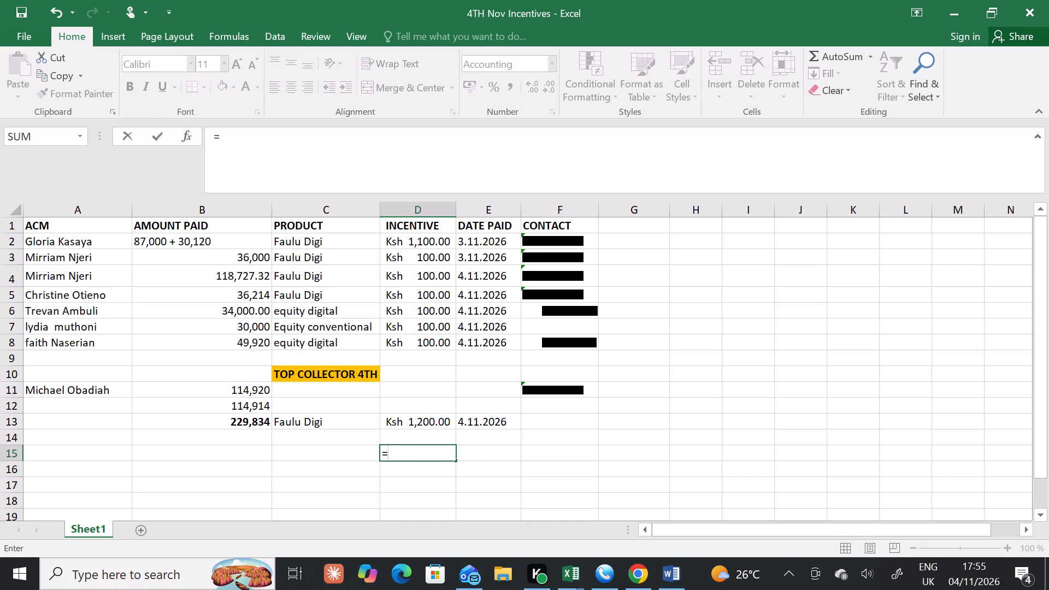
key("s")
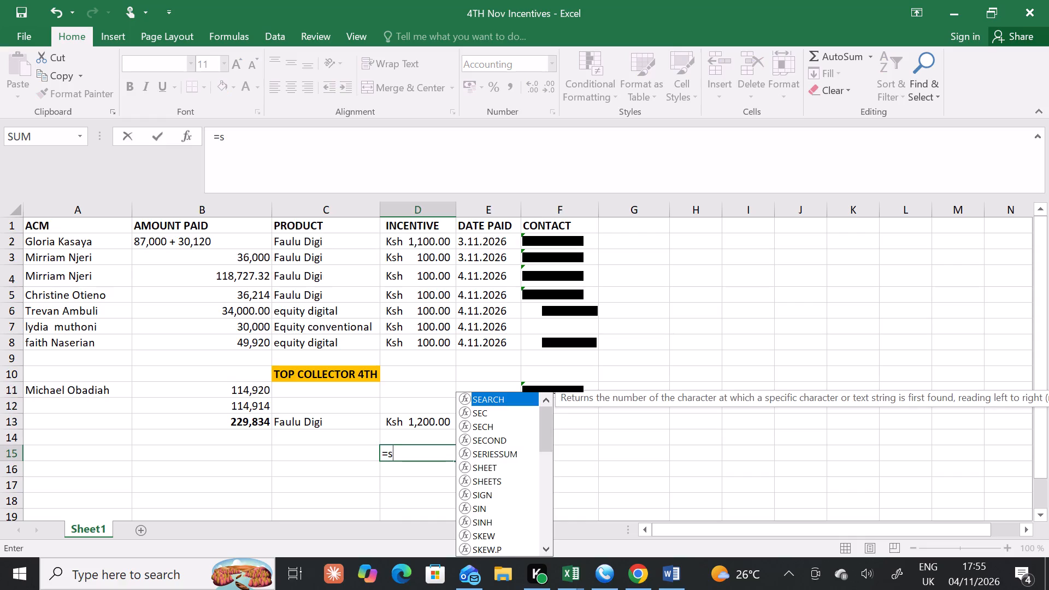
type("um")
double_click(495, 452)
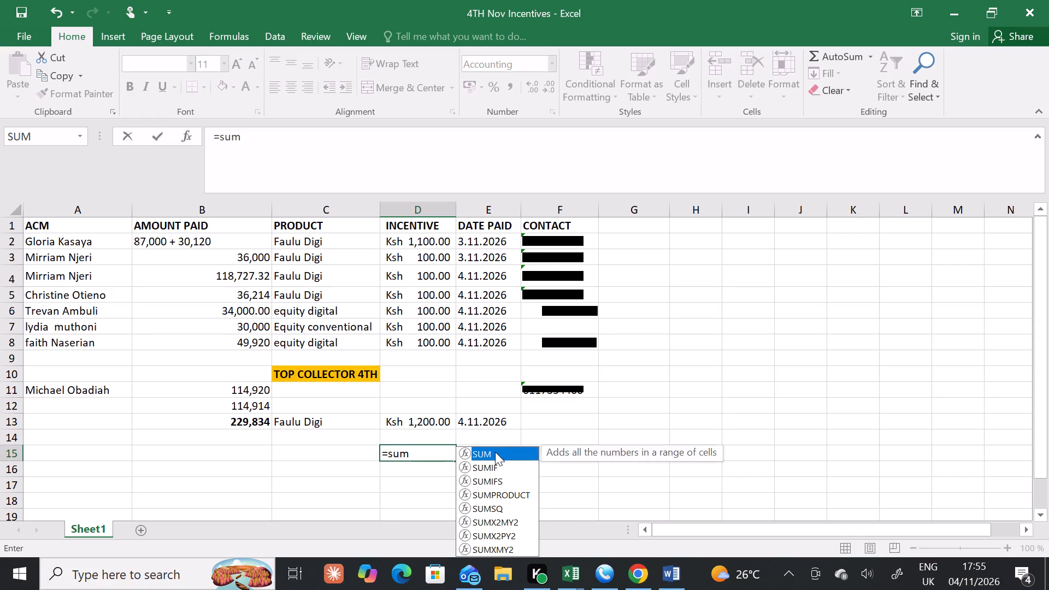
left_click_drag(438, 239, 437, 287)
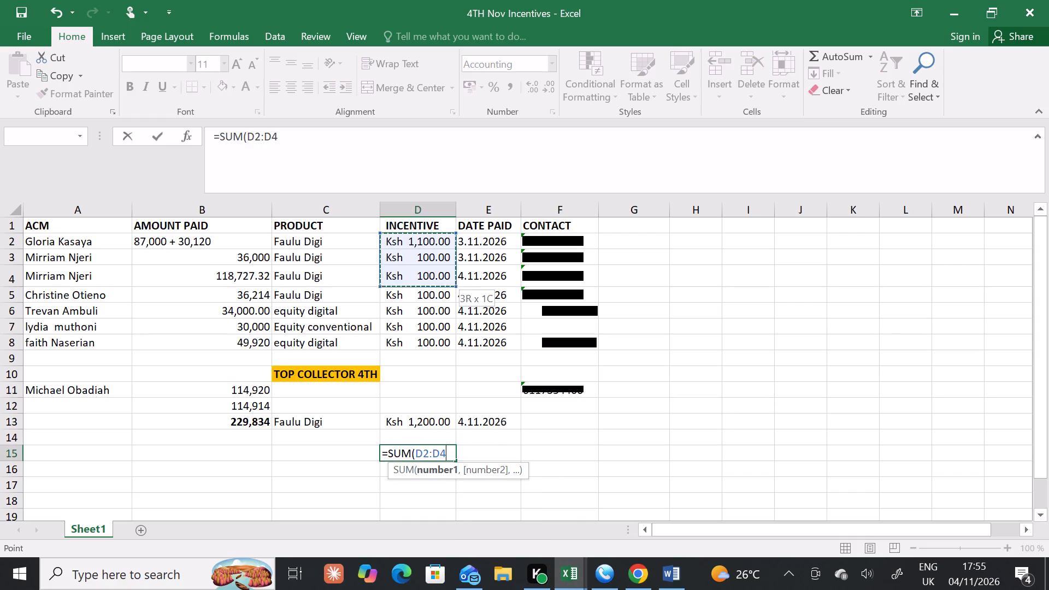
left_click_drag(437, 287, 437, 339)
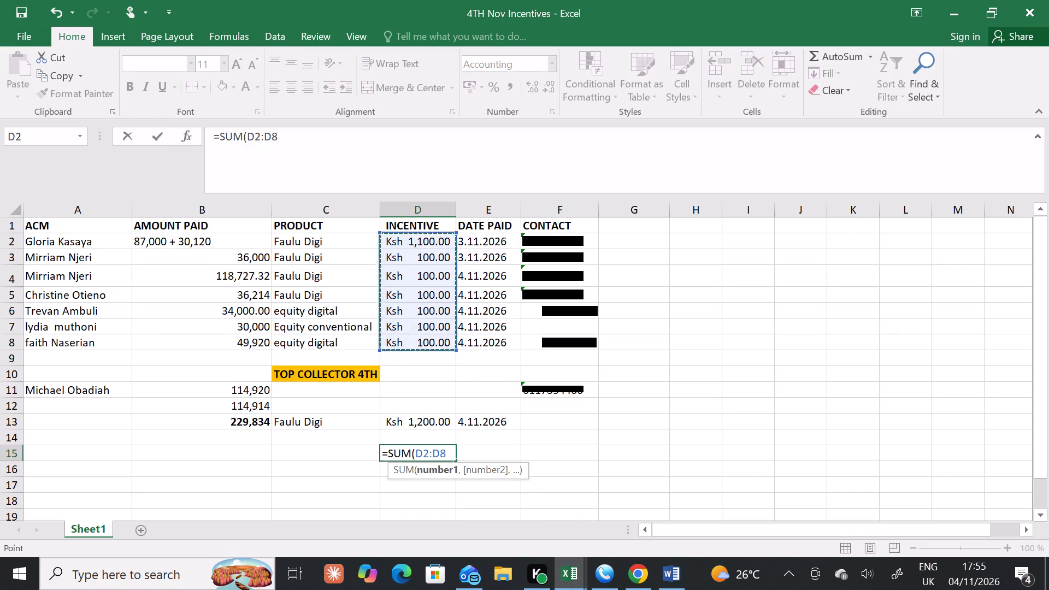
key("comma")
left_click(443, 423)
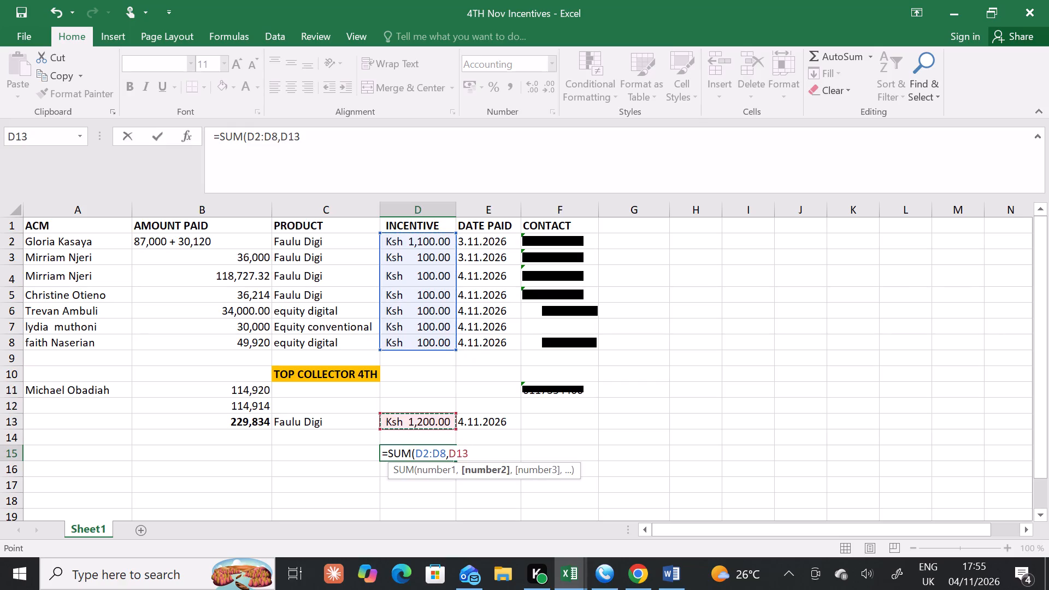
key("Return")
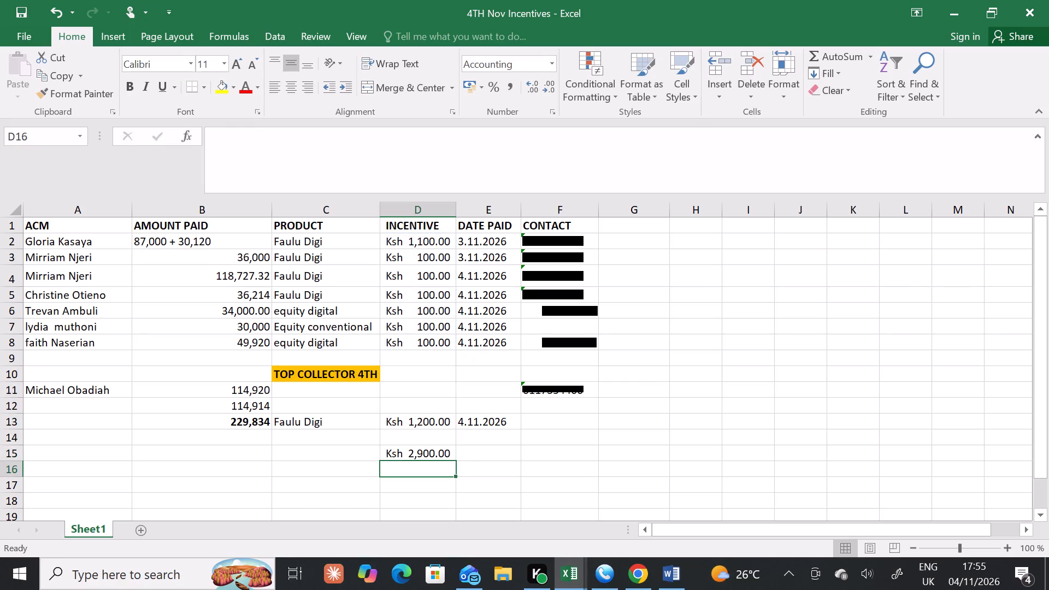
Label the incentive sum by entering TOTAL in cell C15.
left_click(356, 457)
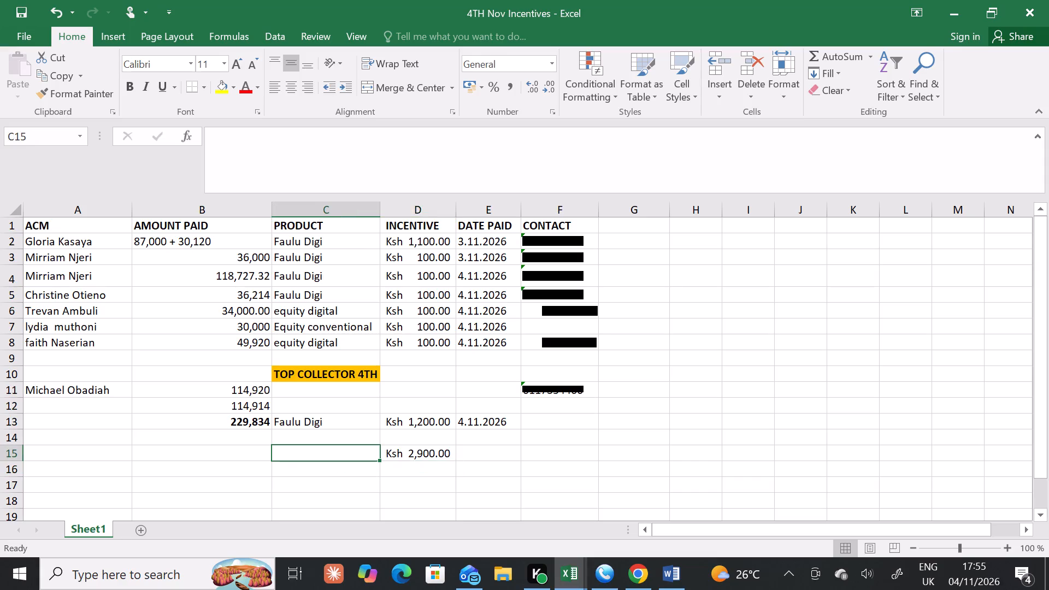
key("t")
key("o")
type("TAL")
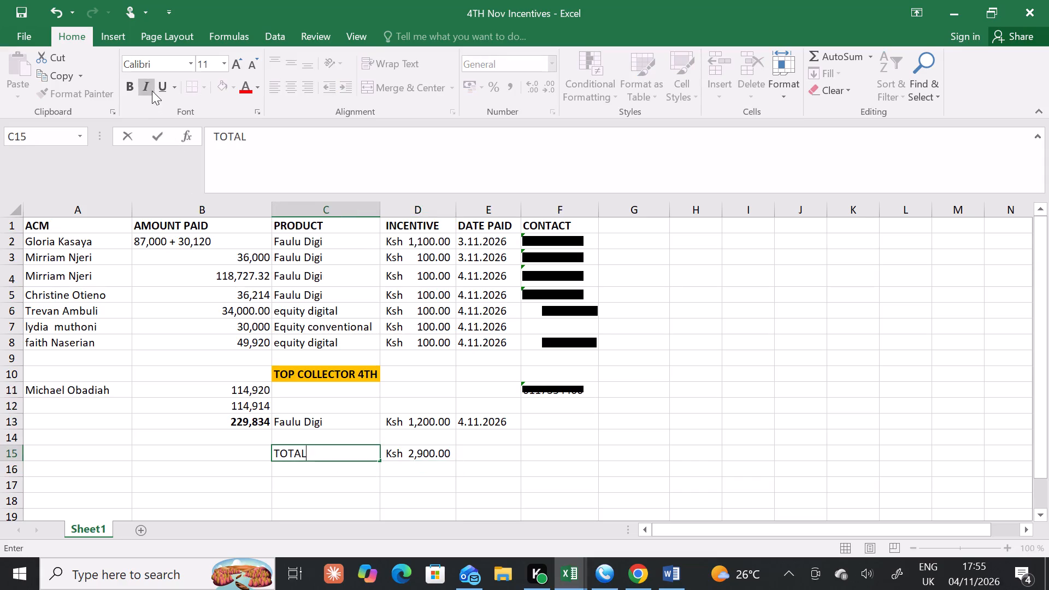
Make the incentive sum in D15 and the TOTAL label in C15 bold.
left_click(134, 88)
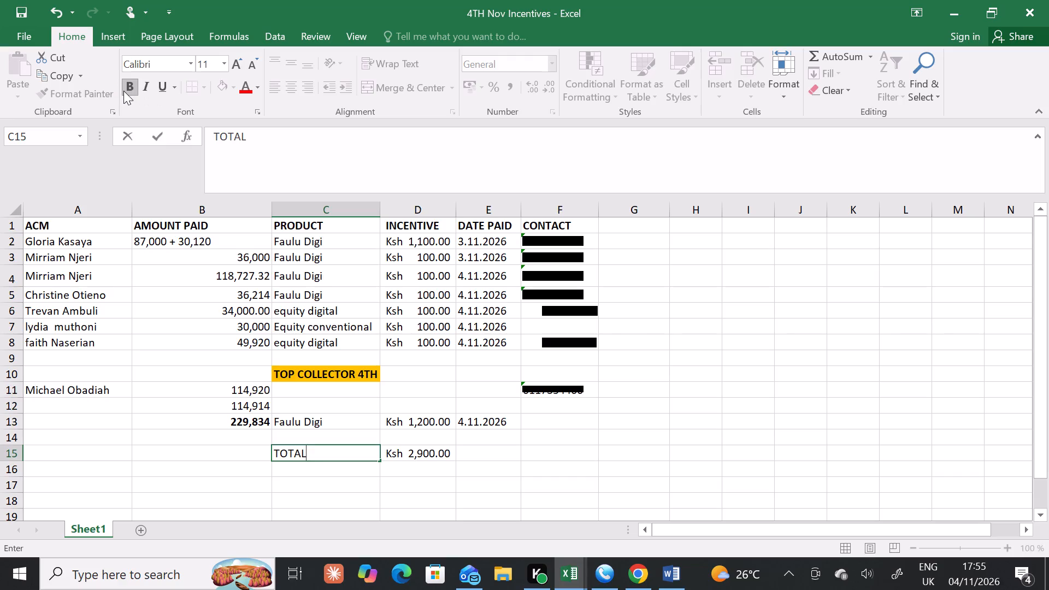
left_click_drag(411, 447, 416, 446)
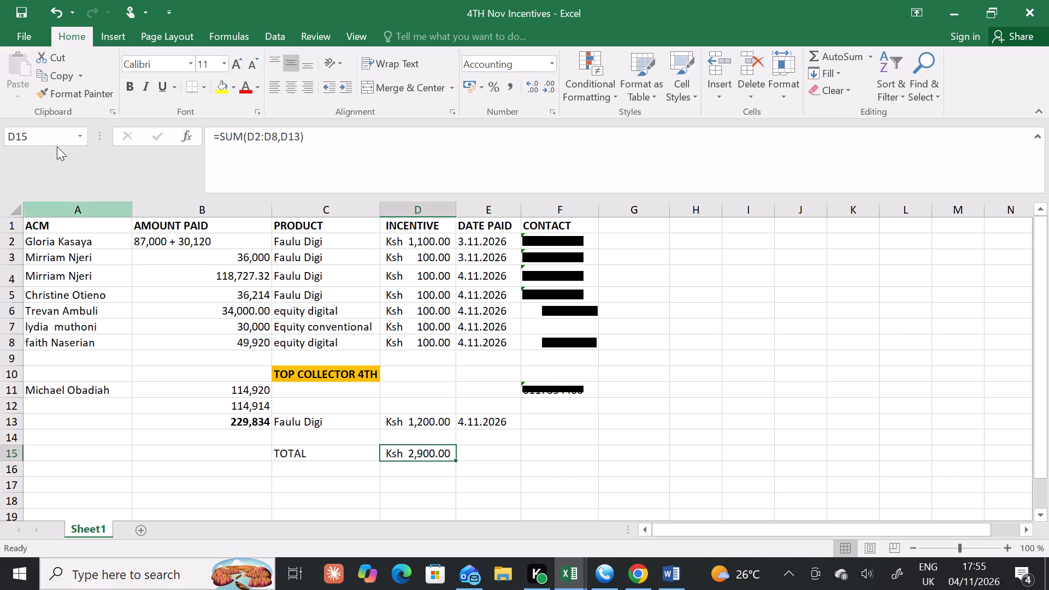
left_click(135, 82)
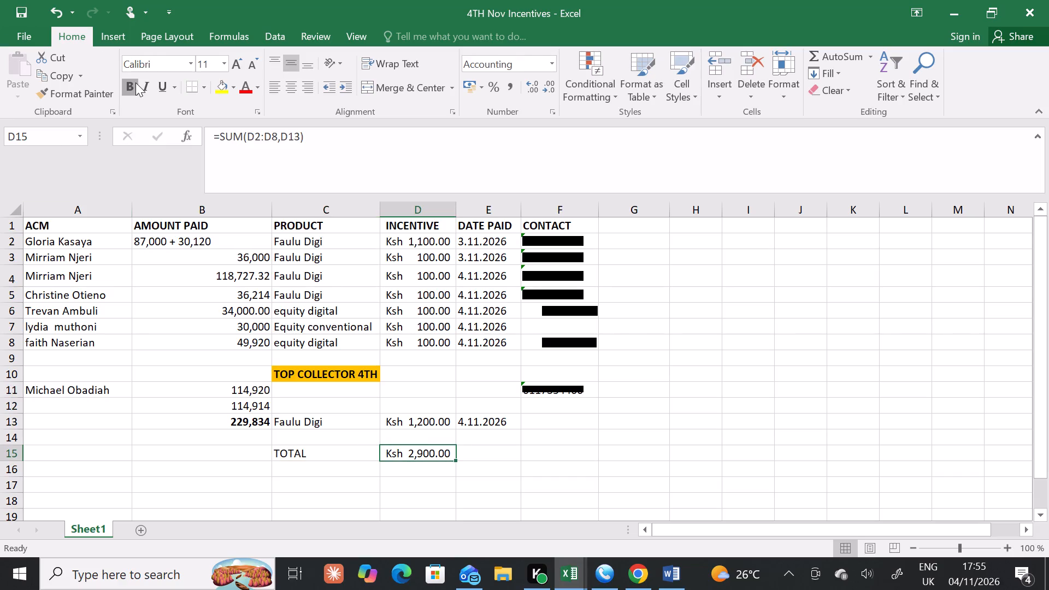
left_click(323, 457)
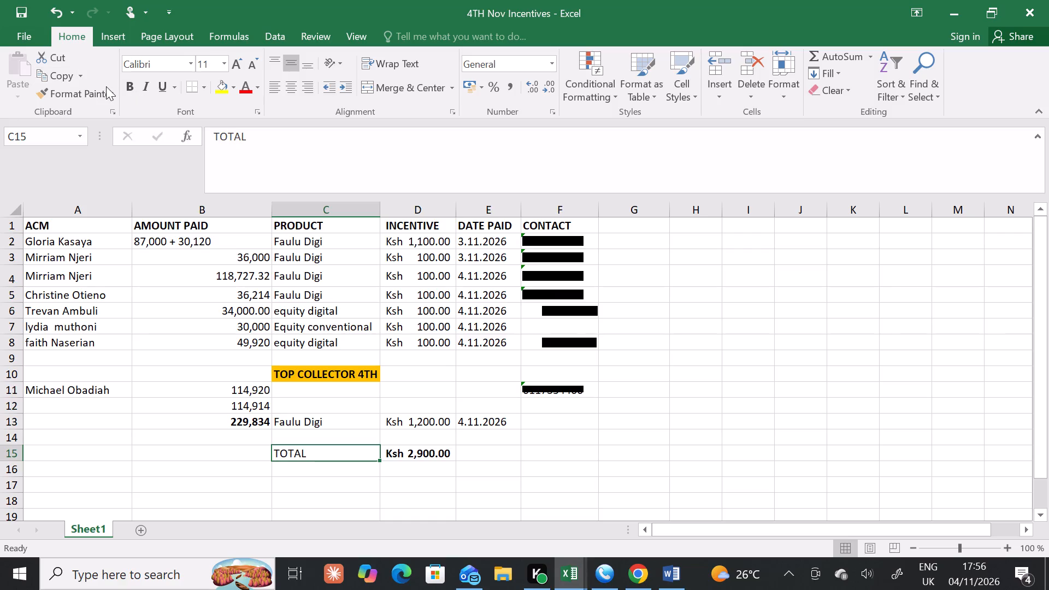
left_click(127, 88)
left_click(458, 477)
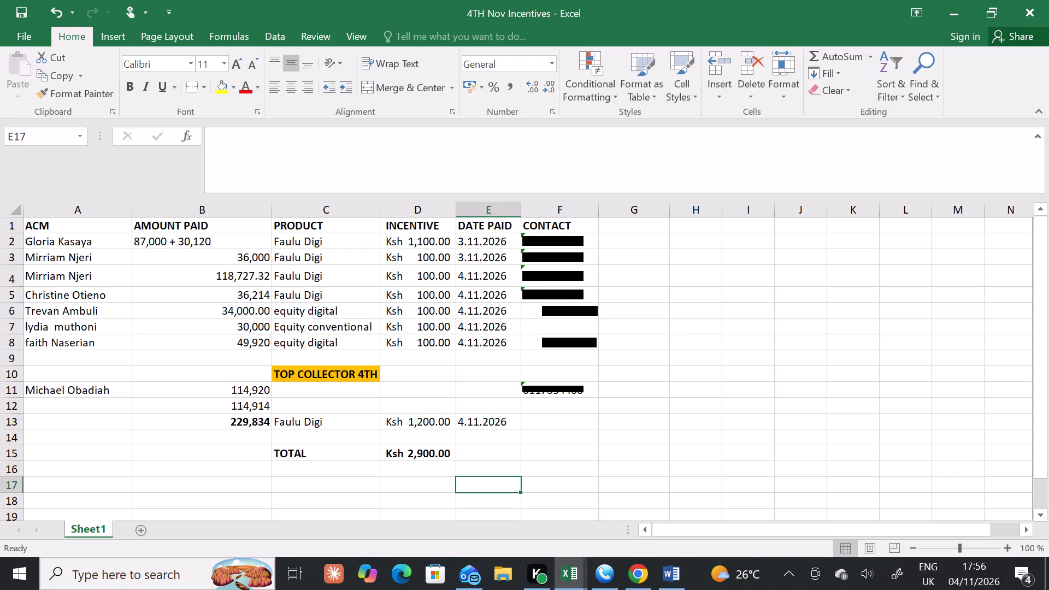
Extend the product entry in C2 to read Faulu Digi TOP COLLECTOR 3RD.
left_click(298, 241)
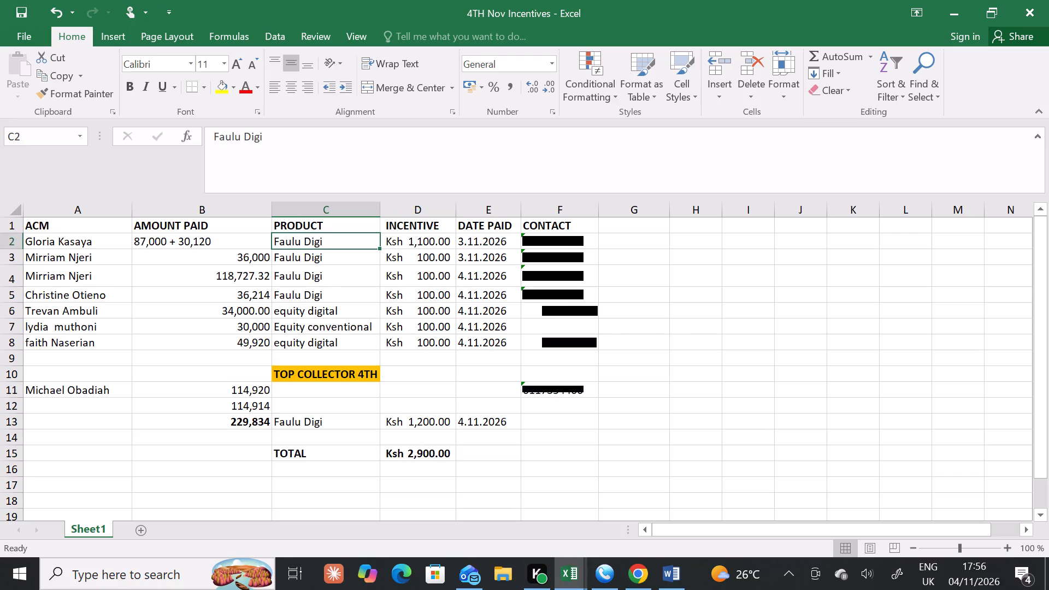
left_click(311, 148)
key("space")
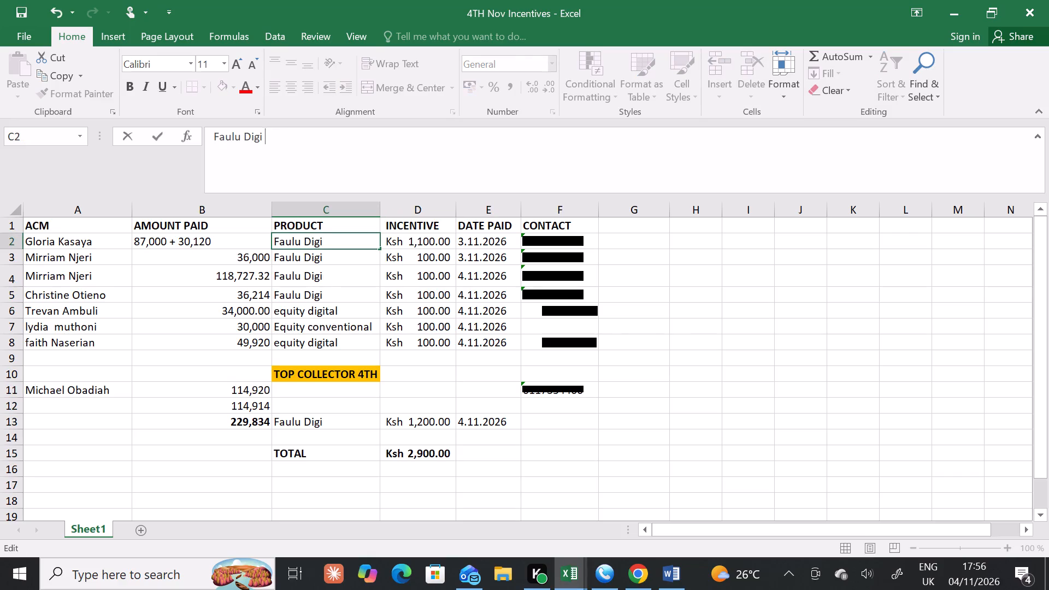
type("OP COLLECTOR")
key("space")
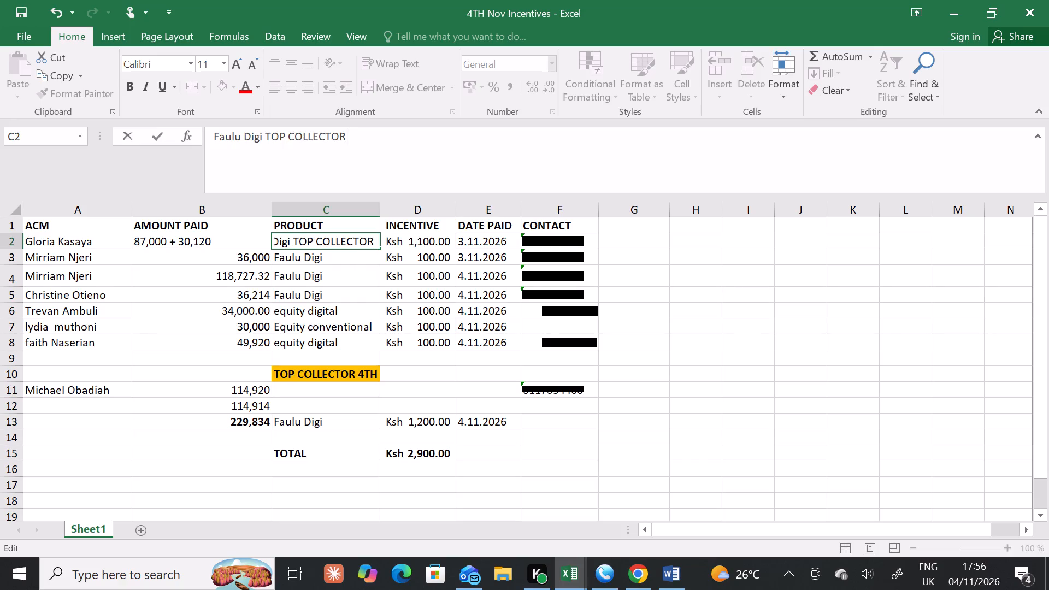
type("3RD")
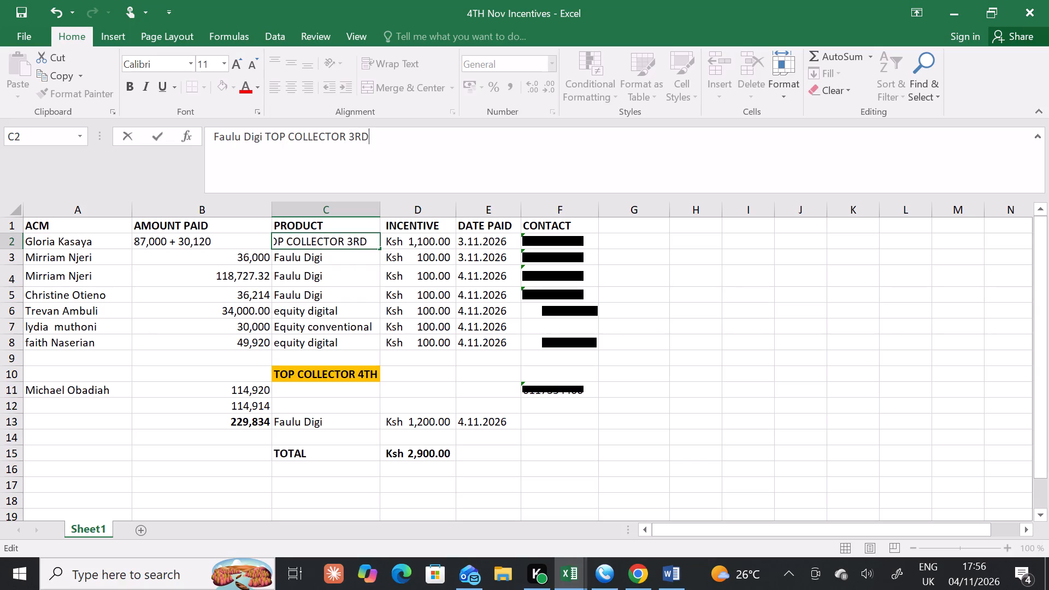
left_click(344, 283)
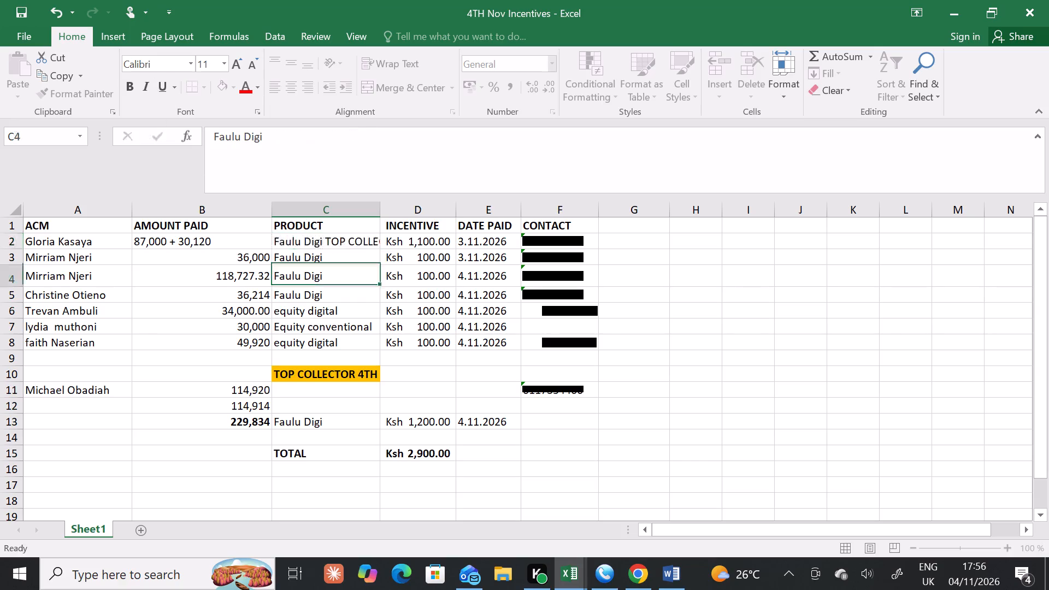
Autofit the width of the PRODUCT column to its longest entry.
left_click(347, 208)
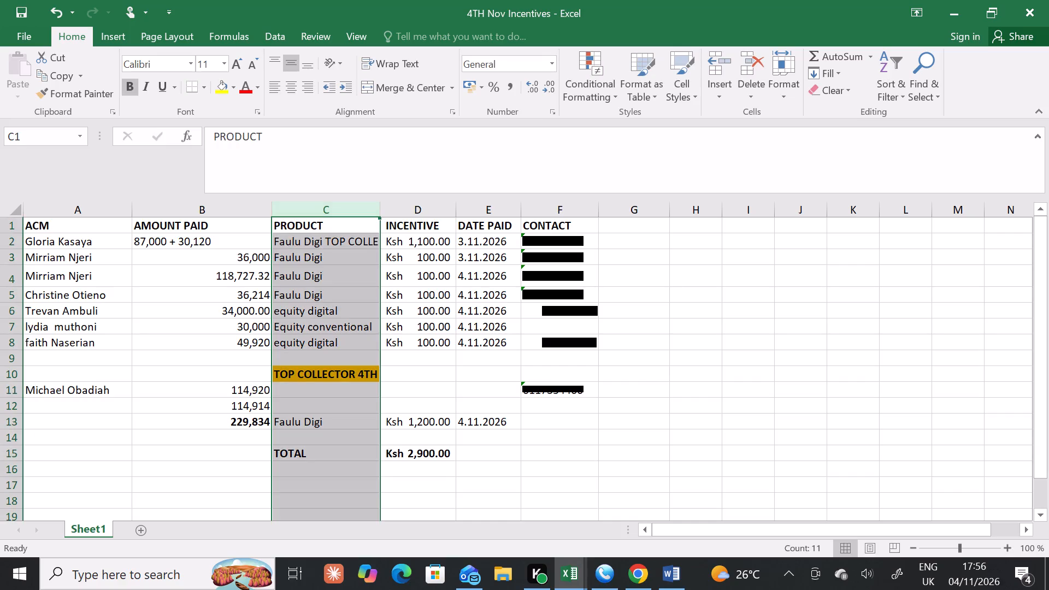
double_click(381, 214)
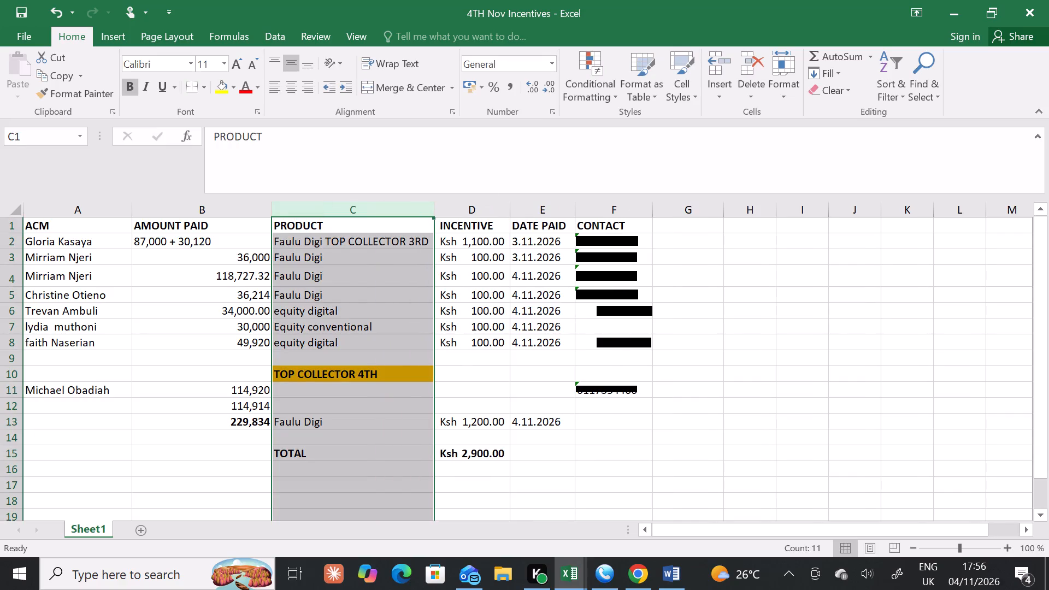
Highlight the TOP COLLECTOR 3RD product cell in row 2 with a yellow fill.
left_click(366, 241)
left_click(218, 88)
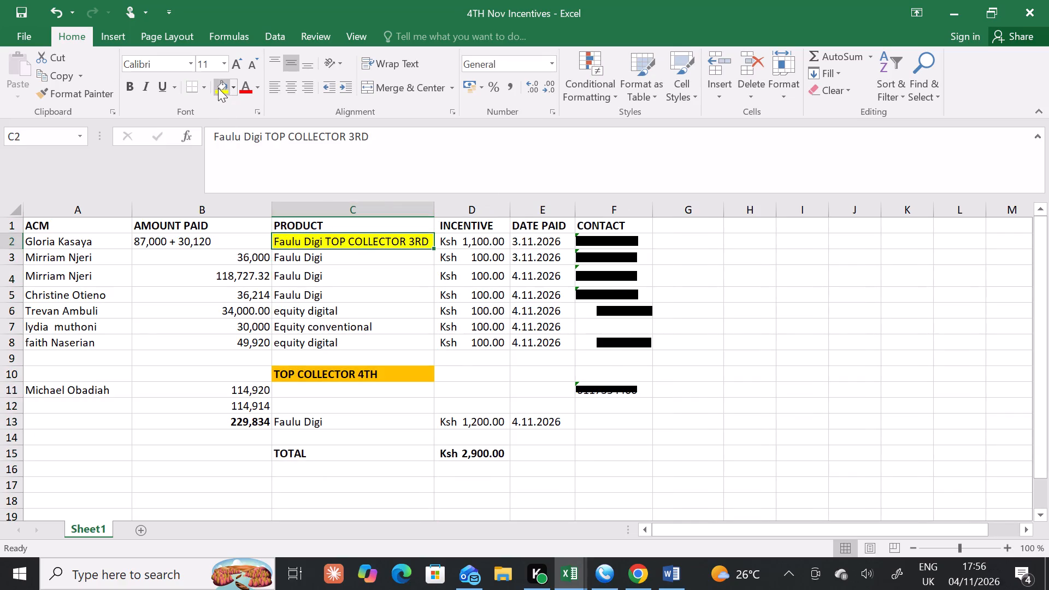
left_click(391, 295)
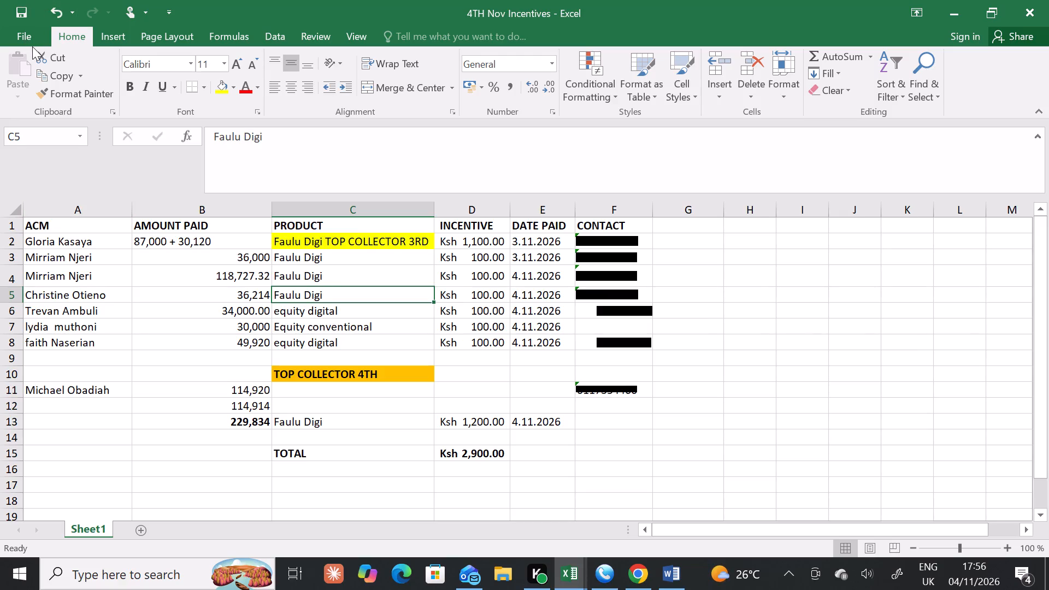
Save a copy of the workbook in the Downloads folder as 4TH Nov Incentives, in Excel Workbook format.
left_click_drag(32, 39, 39, 38)
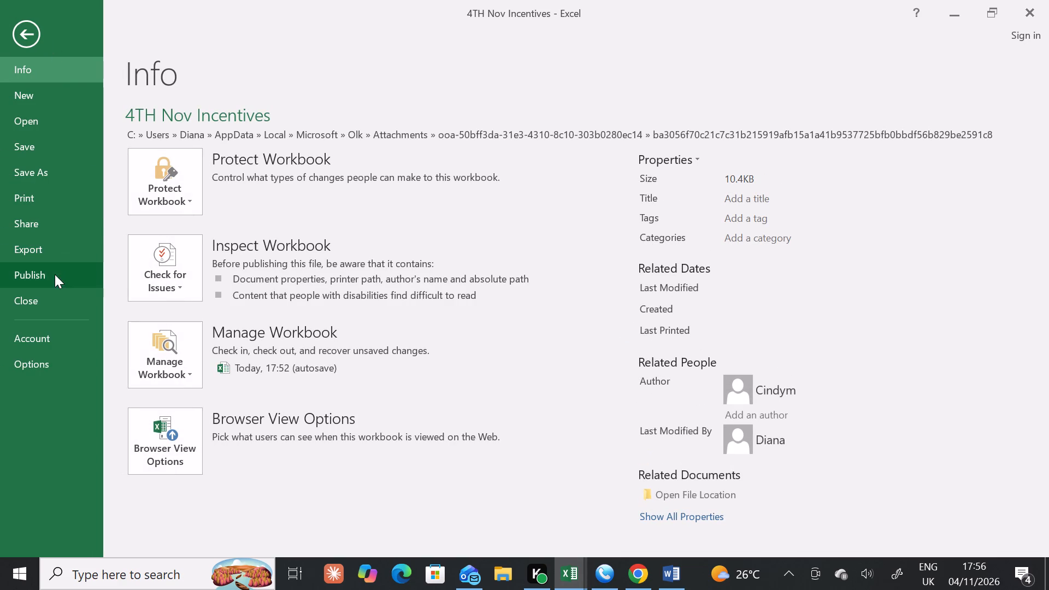
left_click(48, 176)
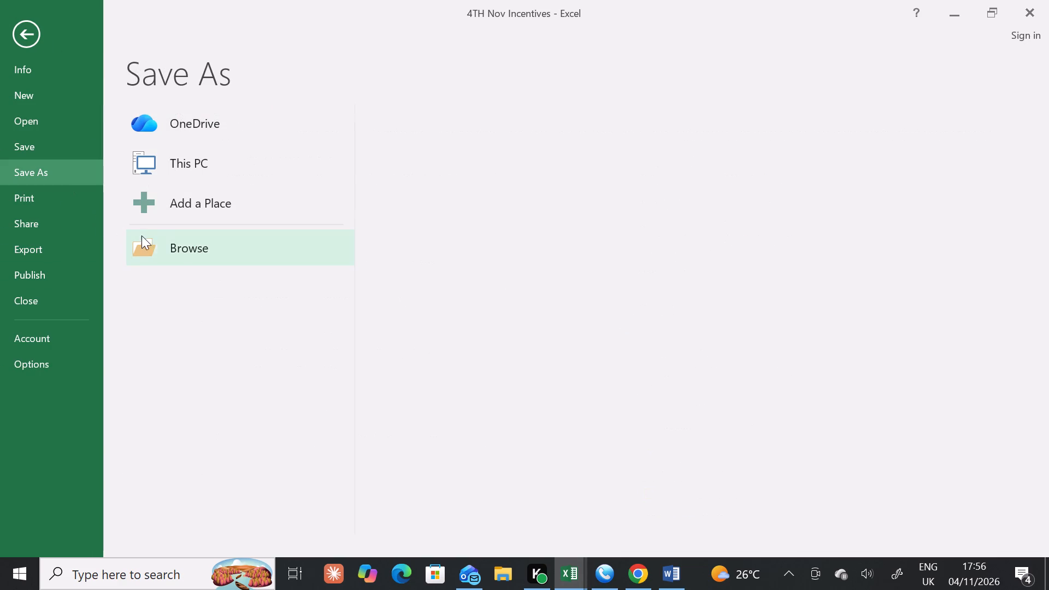
left_click_drag(150, 235, 163, 235)
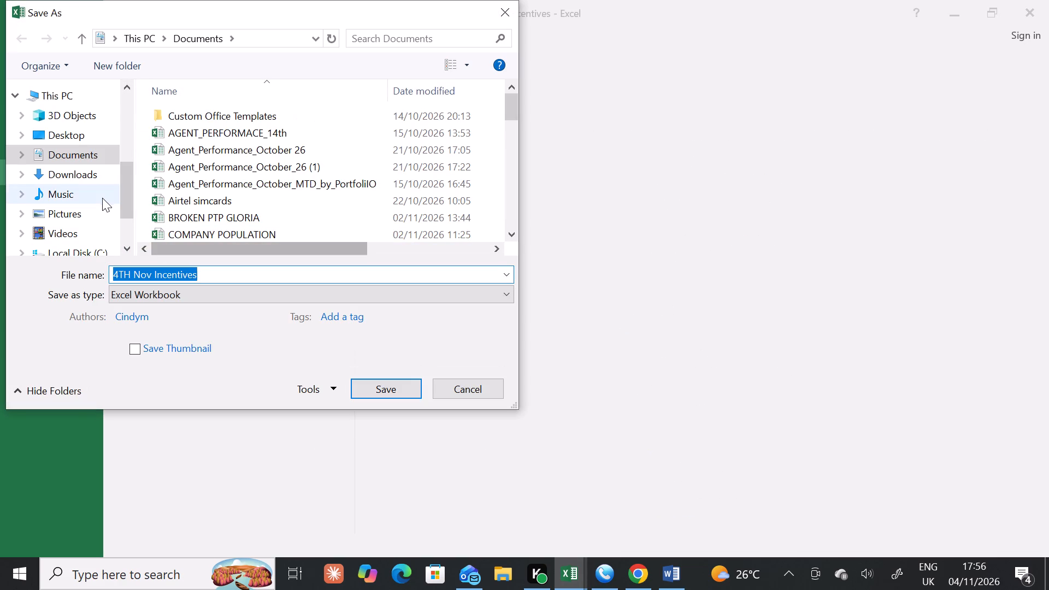
left_click(101, 174)
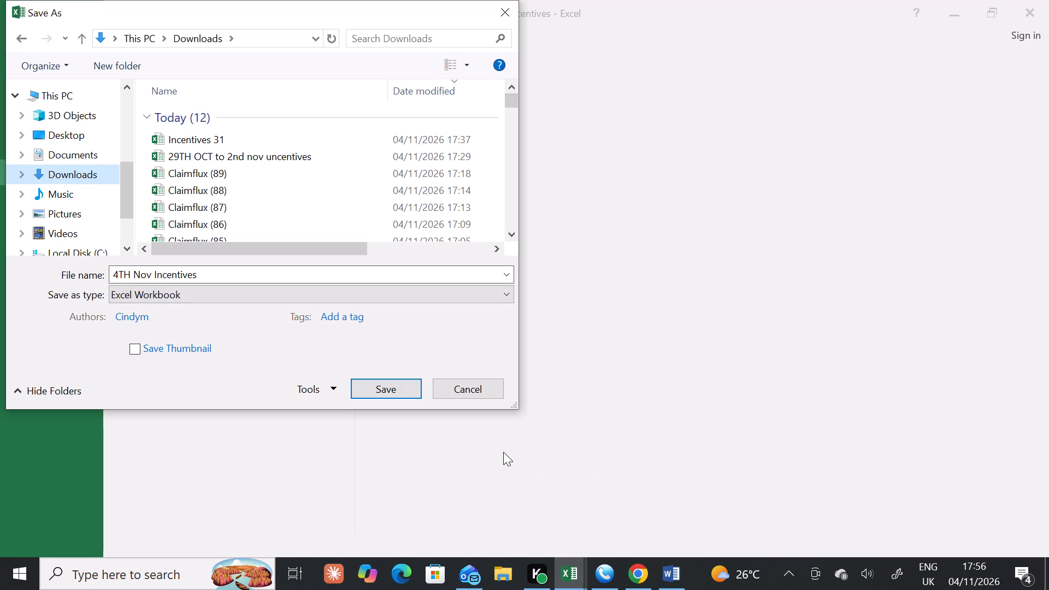
left_click(390, 394)
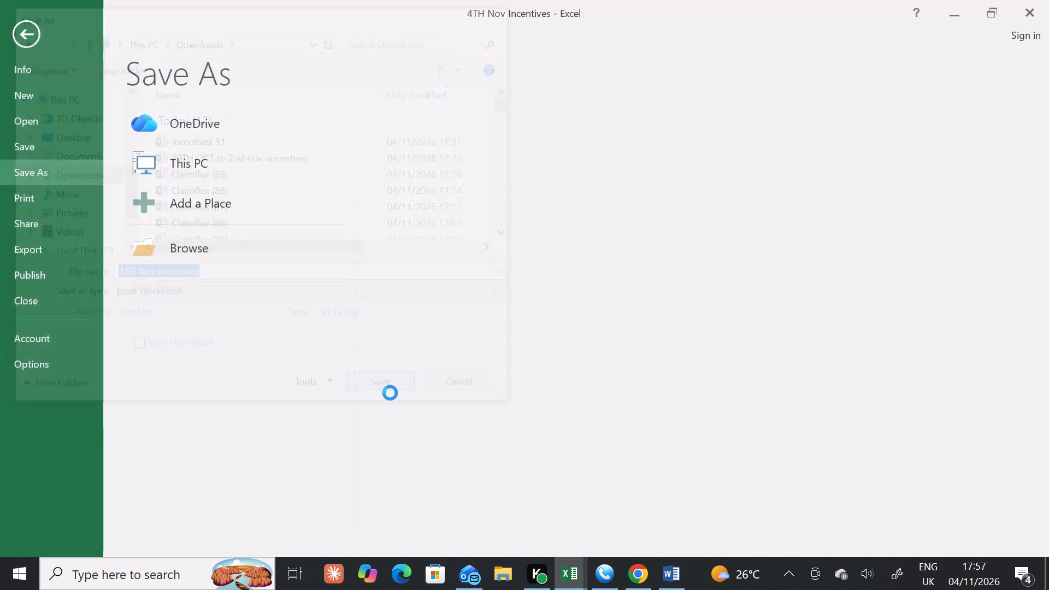
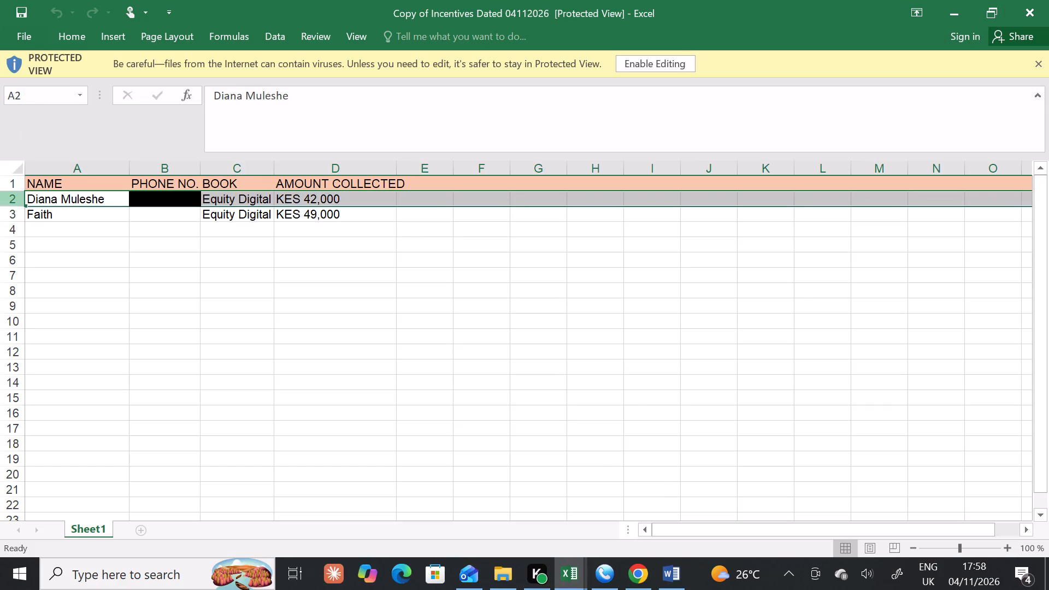
Copy the entire row 2 collector record in the Incentives Dated 04112026 workbook.
right_click(9, 197)
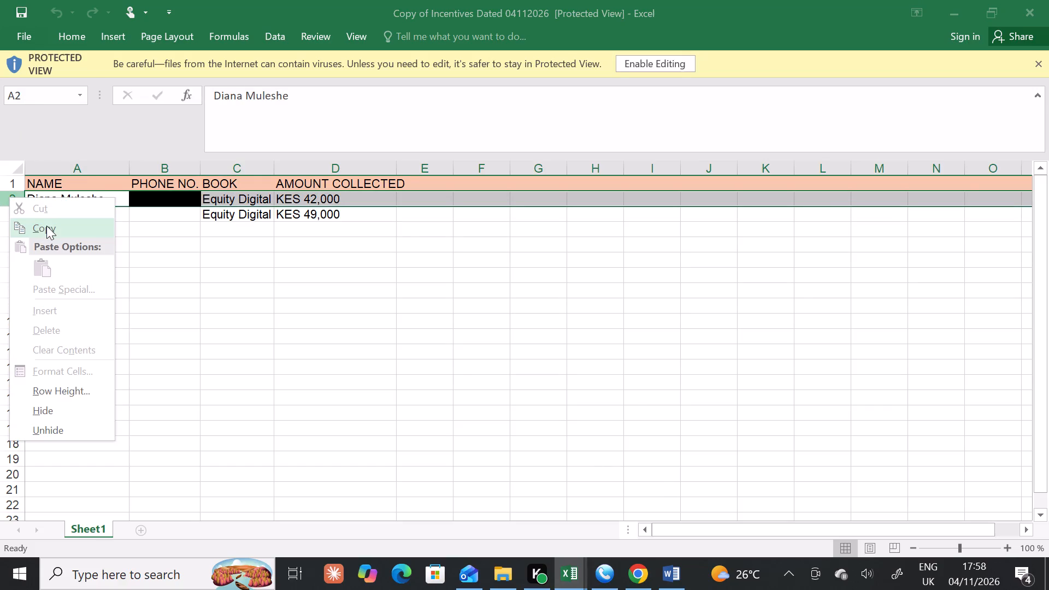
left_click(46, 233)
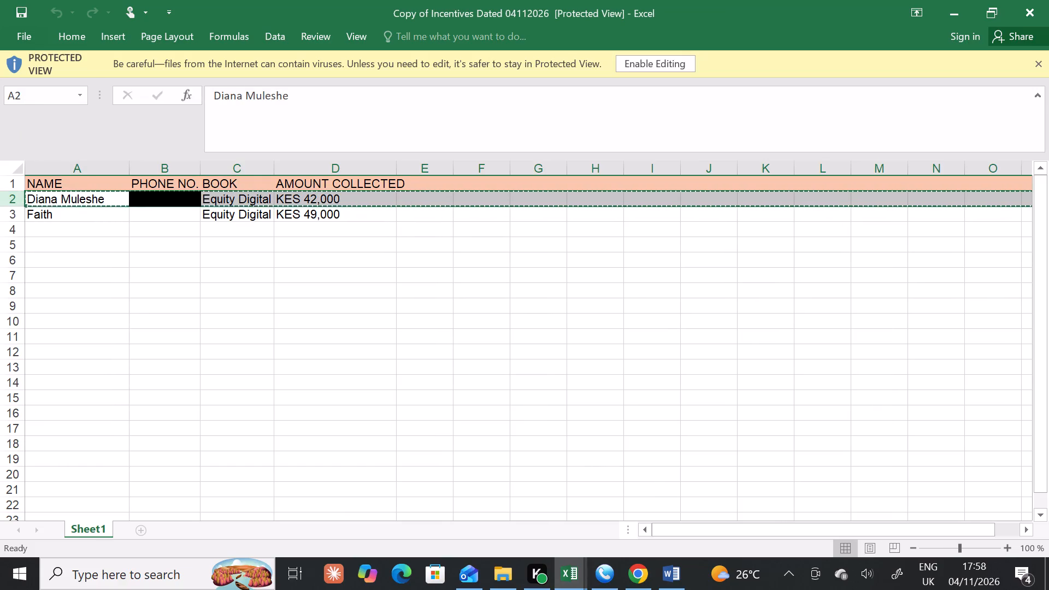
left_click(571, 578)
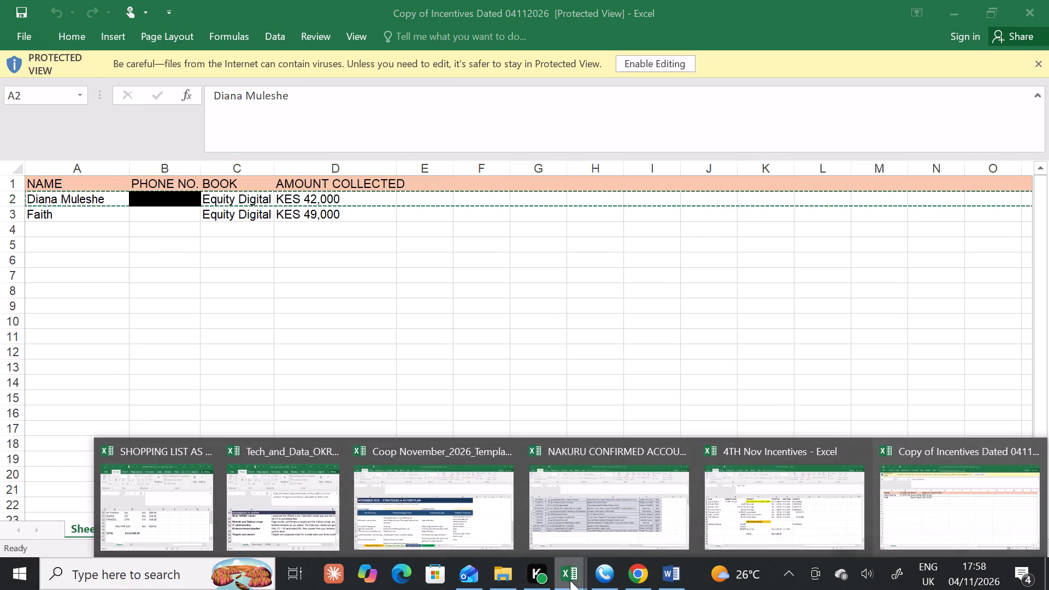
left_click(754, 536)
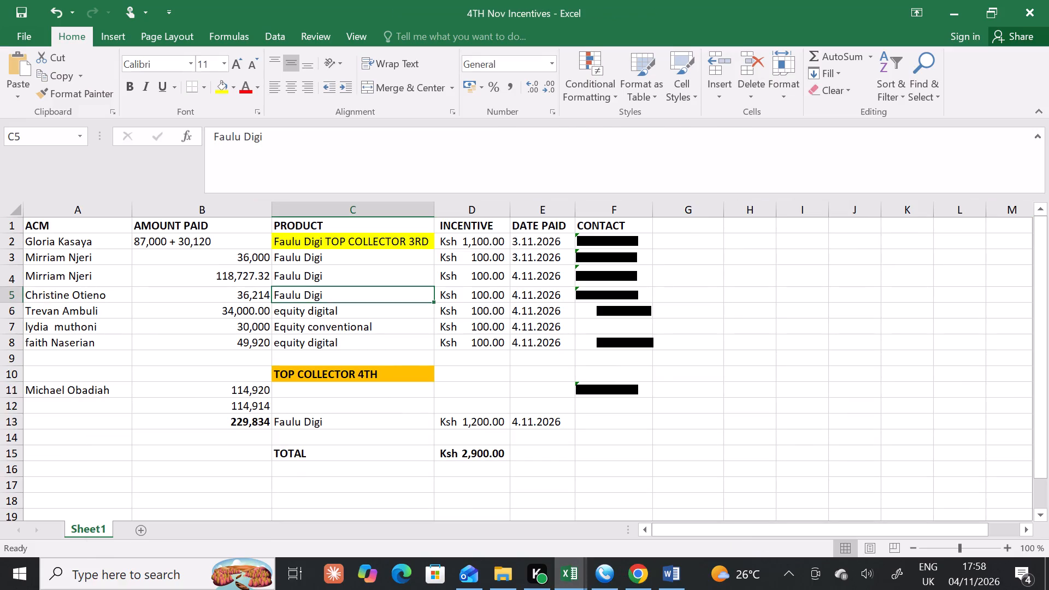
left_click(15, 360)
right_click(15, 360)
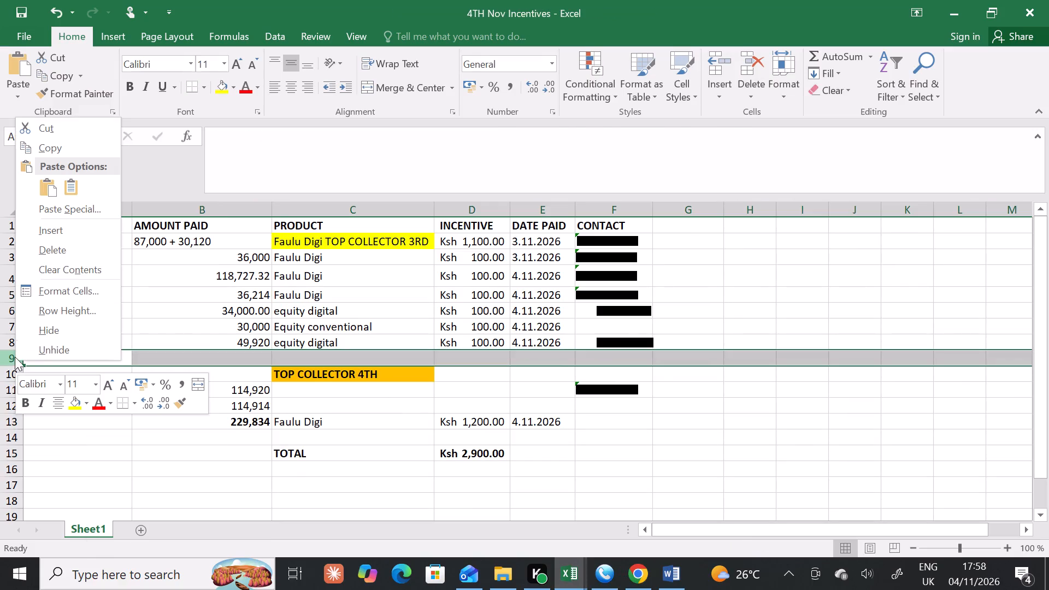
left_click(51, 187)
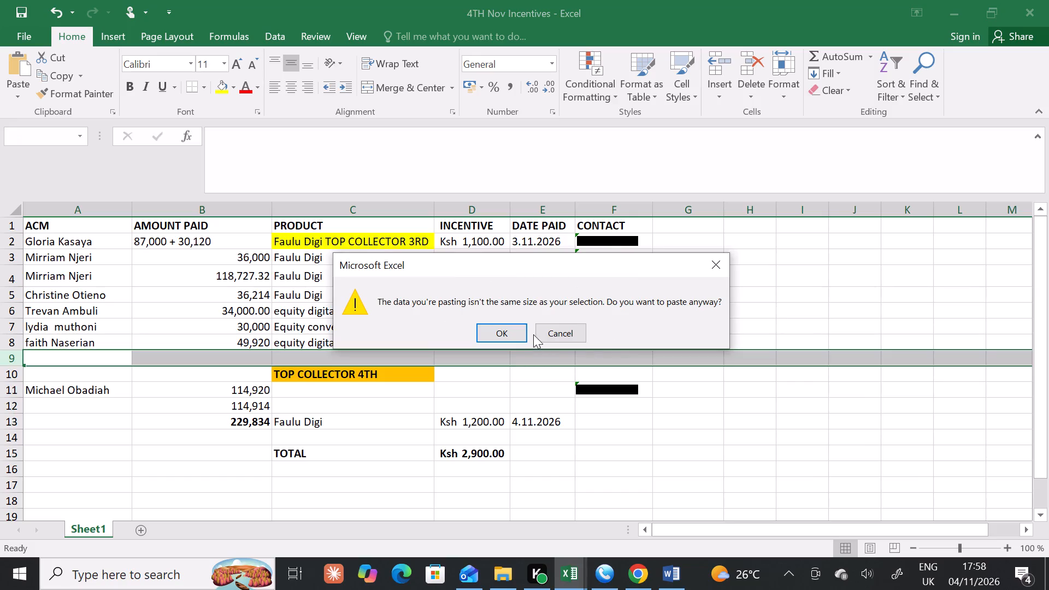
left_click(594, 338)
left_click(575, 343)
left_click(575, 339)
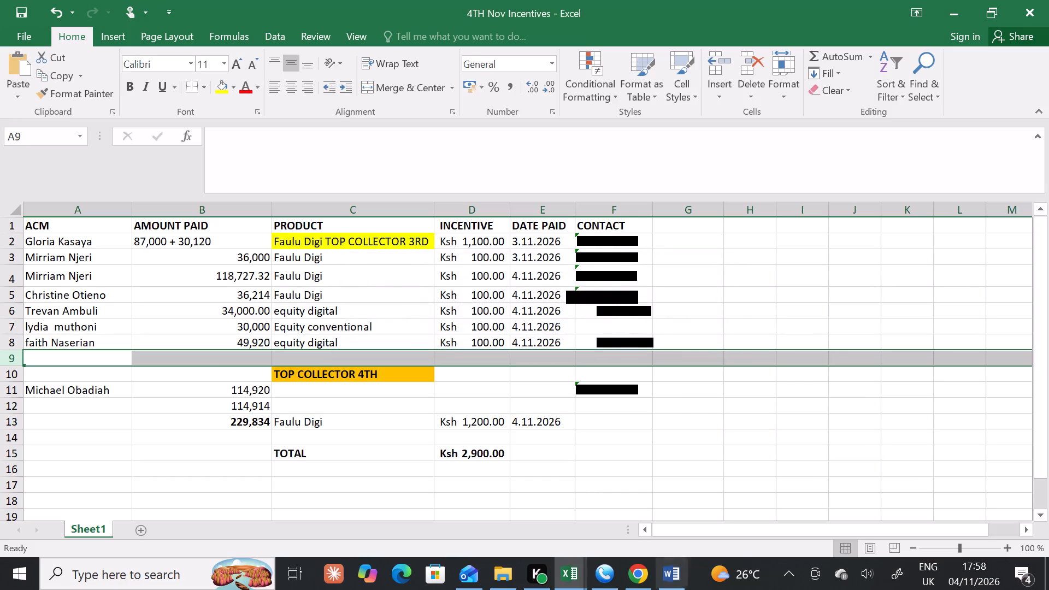
Return to the Copy of Incentives Dated 04112026 workbook and enable editing in it.
left_click(575, 583)
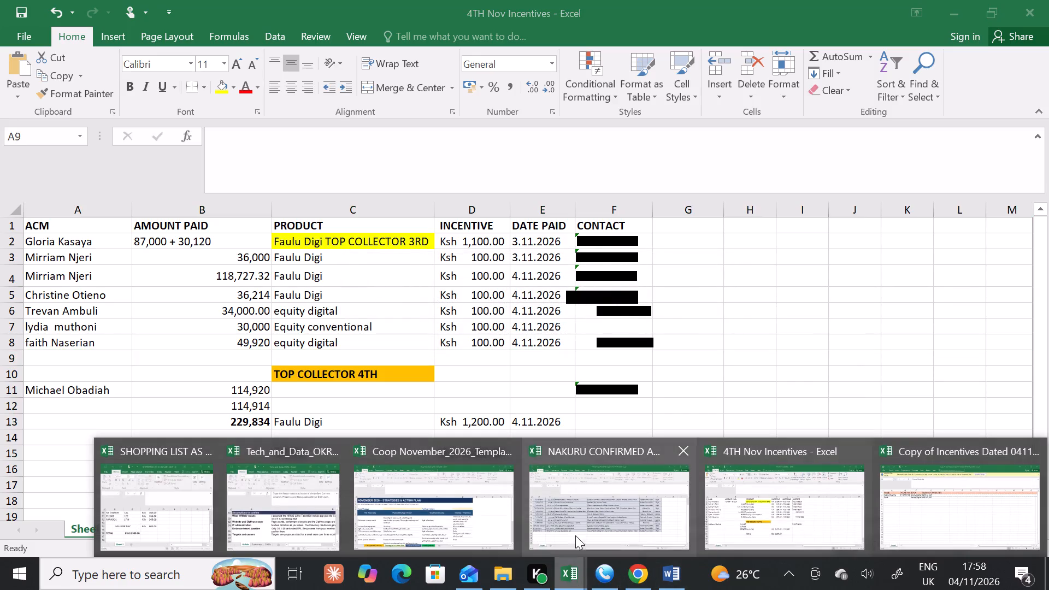
left_click(893, 490)
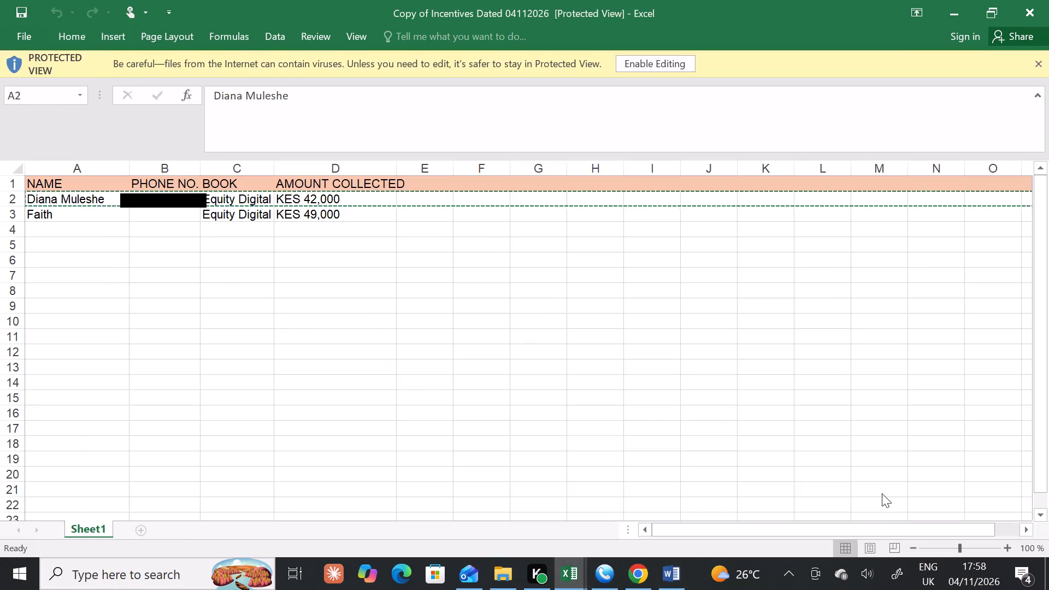
left_click(150, 243)
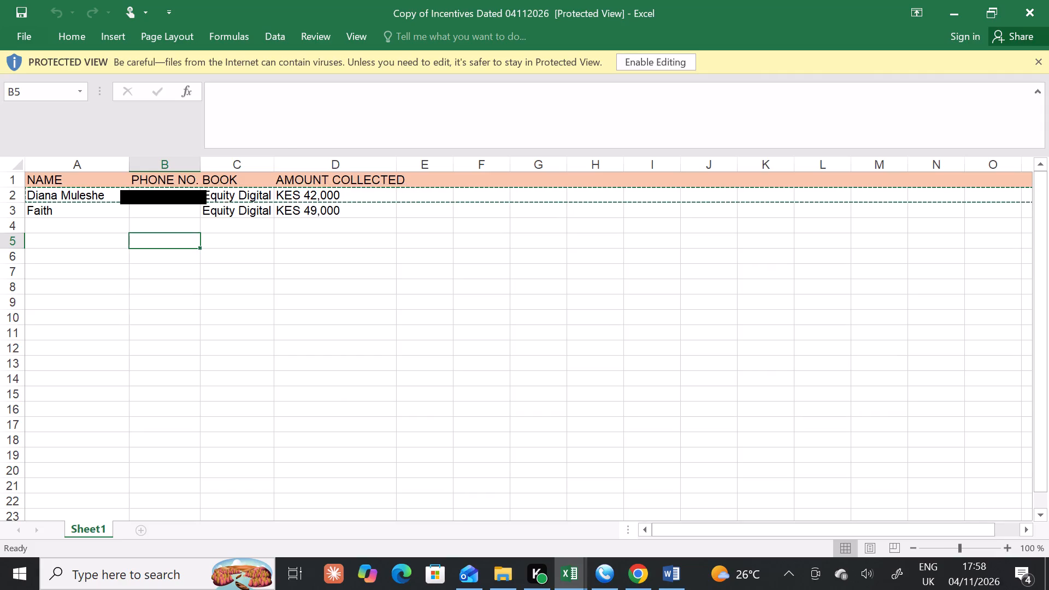
left_click(253, 134)
left_click(466, 339)
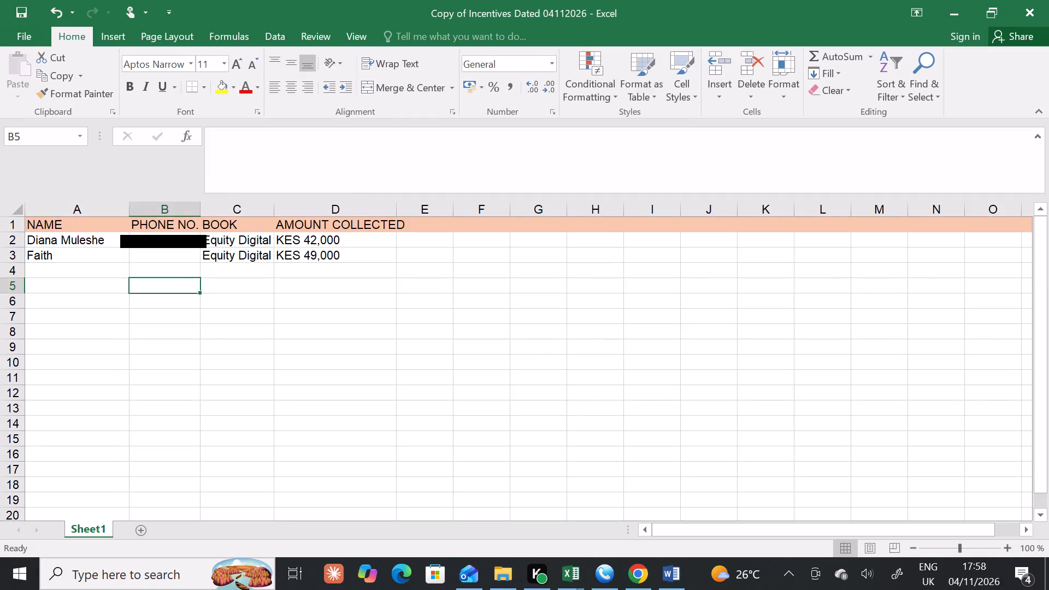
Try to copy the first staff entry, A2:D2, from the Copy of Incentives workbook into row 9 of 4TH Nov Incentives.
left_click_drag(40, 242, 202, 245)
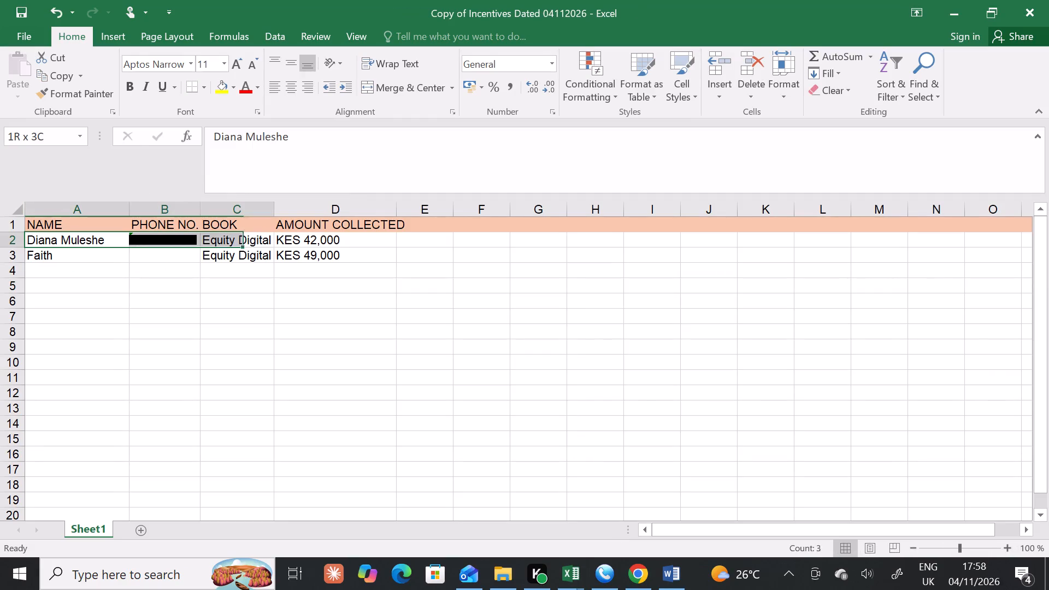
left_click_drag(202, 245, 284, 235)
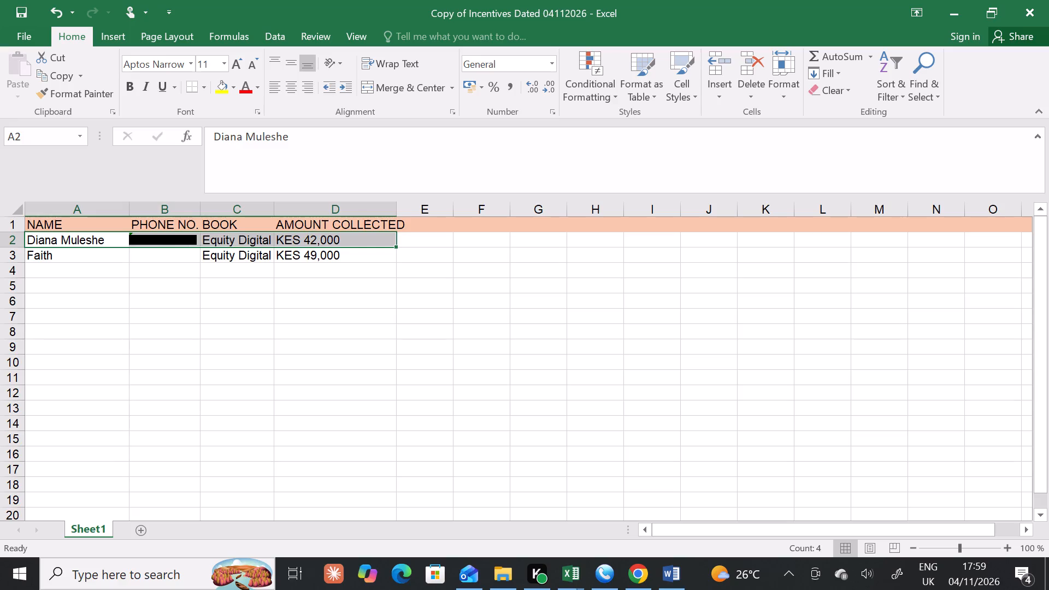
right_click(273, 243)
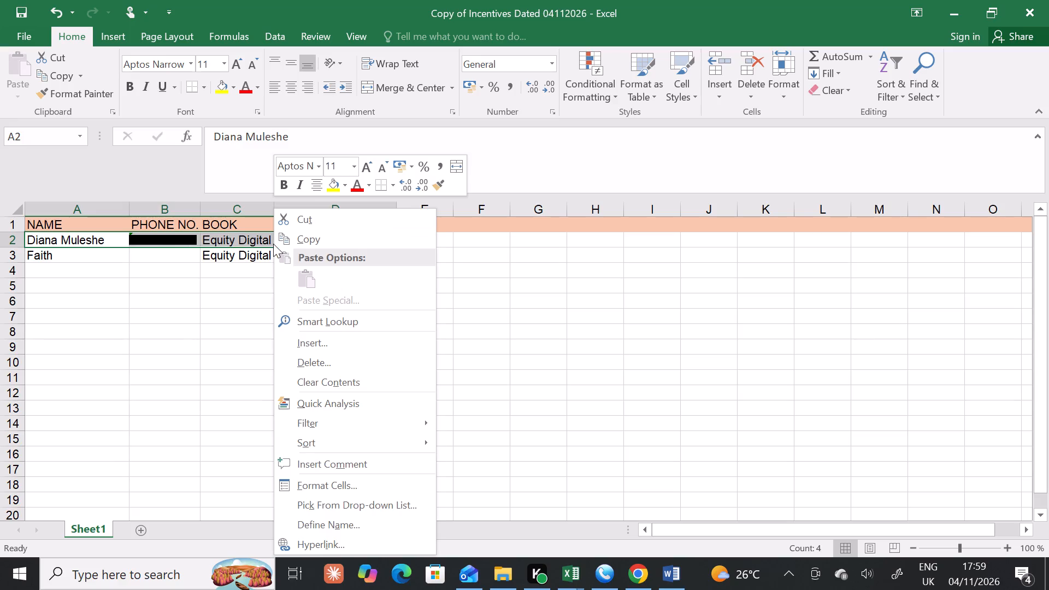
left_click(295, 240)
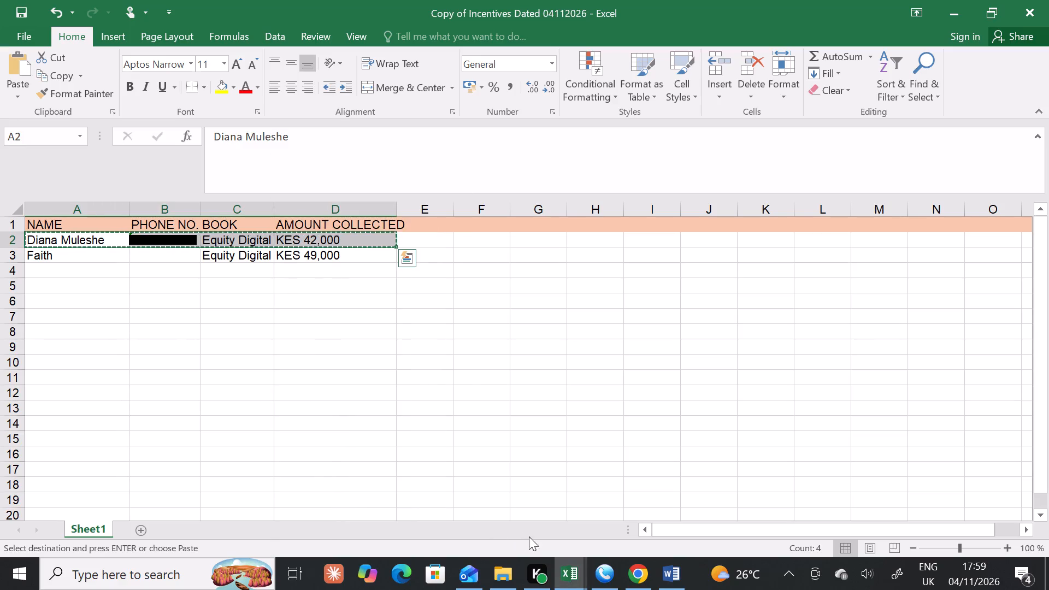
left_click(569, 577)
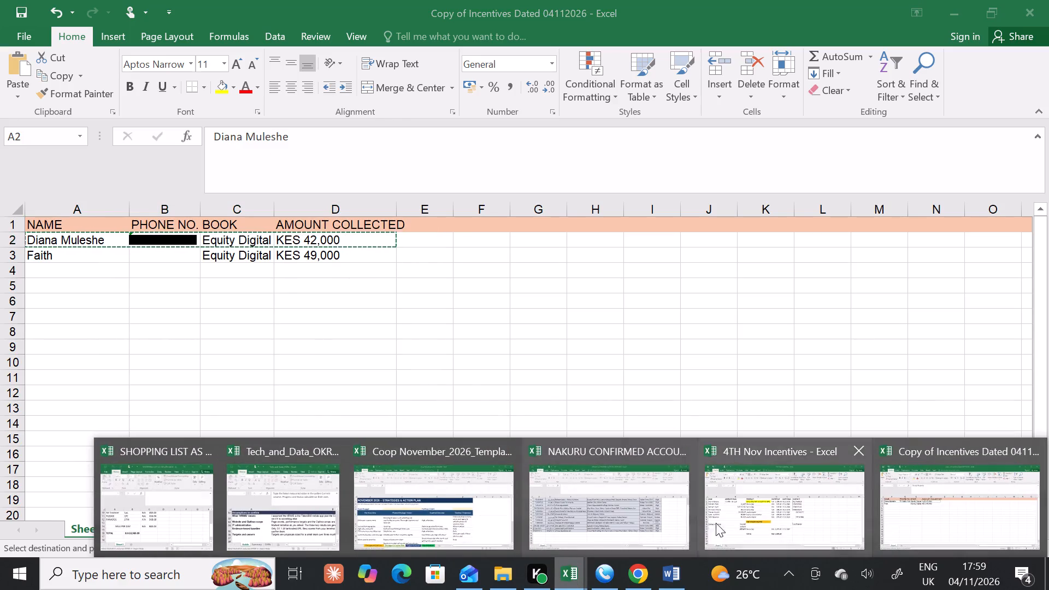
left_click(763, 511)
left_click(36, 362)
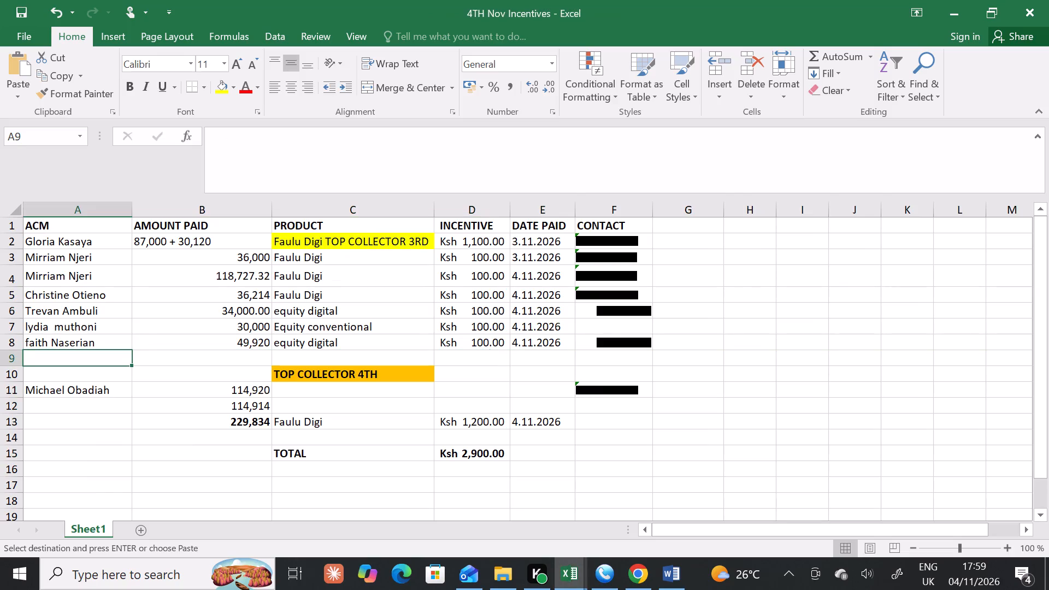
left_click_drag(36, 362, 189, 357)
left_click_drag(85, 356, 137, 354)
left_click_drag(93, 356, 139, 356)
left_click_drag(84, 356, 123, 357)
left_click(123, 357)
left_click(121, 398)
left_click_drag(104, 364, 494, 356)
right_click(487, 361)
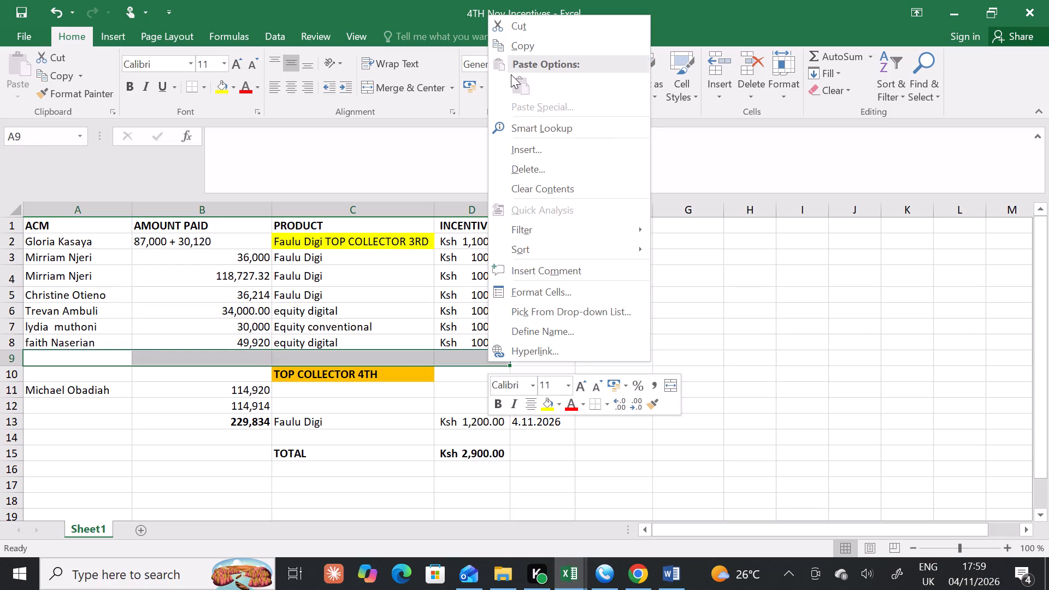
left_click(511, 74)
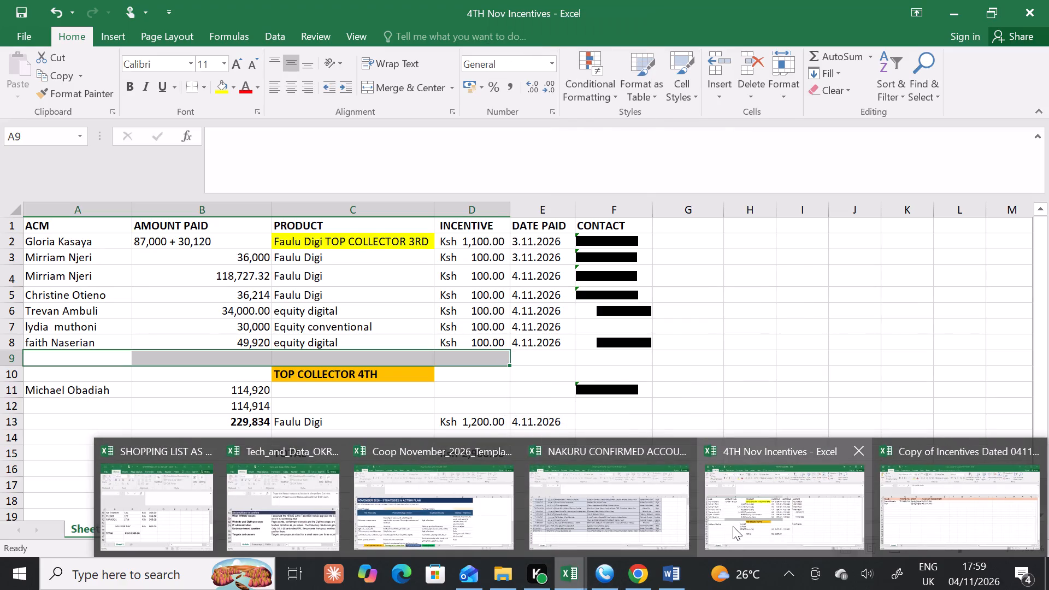
Copy the first staff entry, A2:D2, from the Copy of Incentives workbook and paste it into A9:D9 of 4TH Nov Incentives.
left_click(910, 508)
right_click(56, 239)
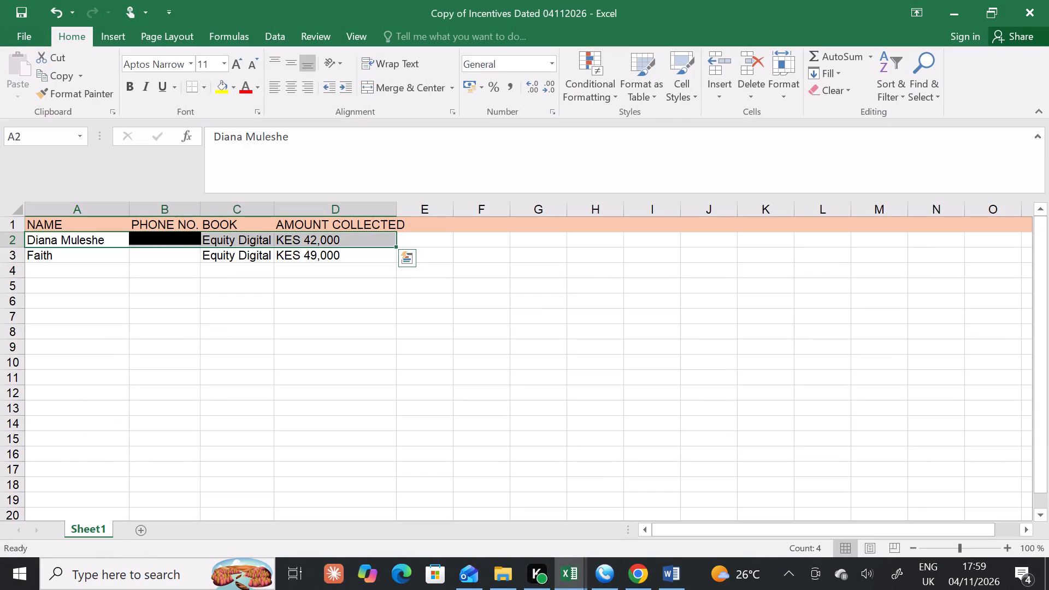
left_click(77, 244)
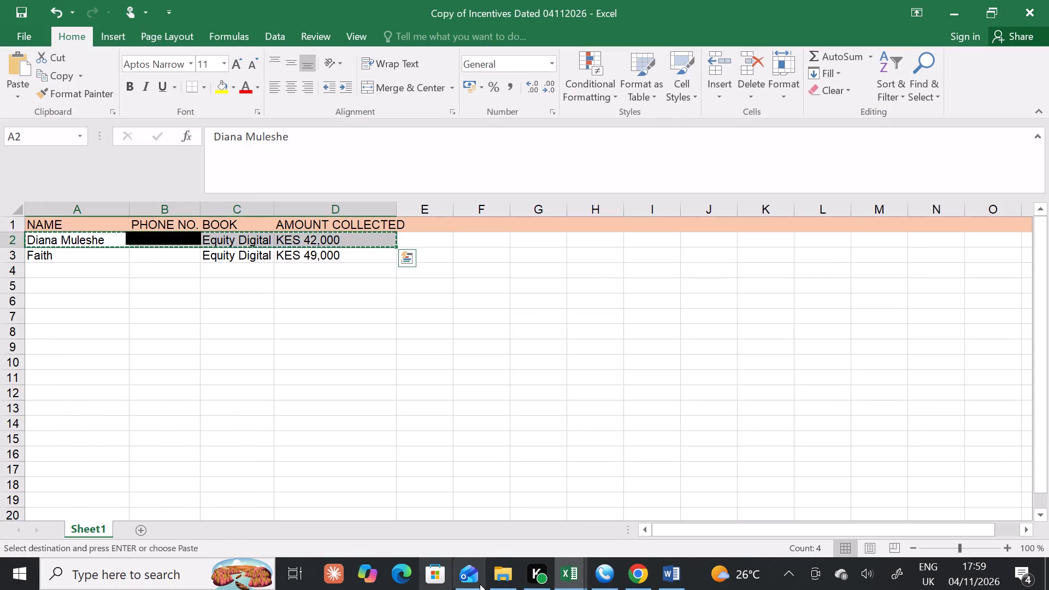
left_click(563, 582)
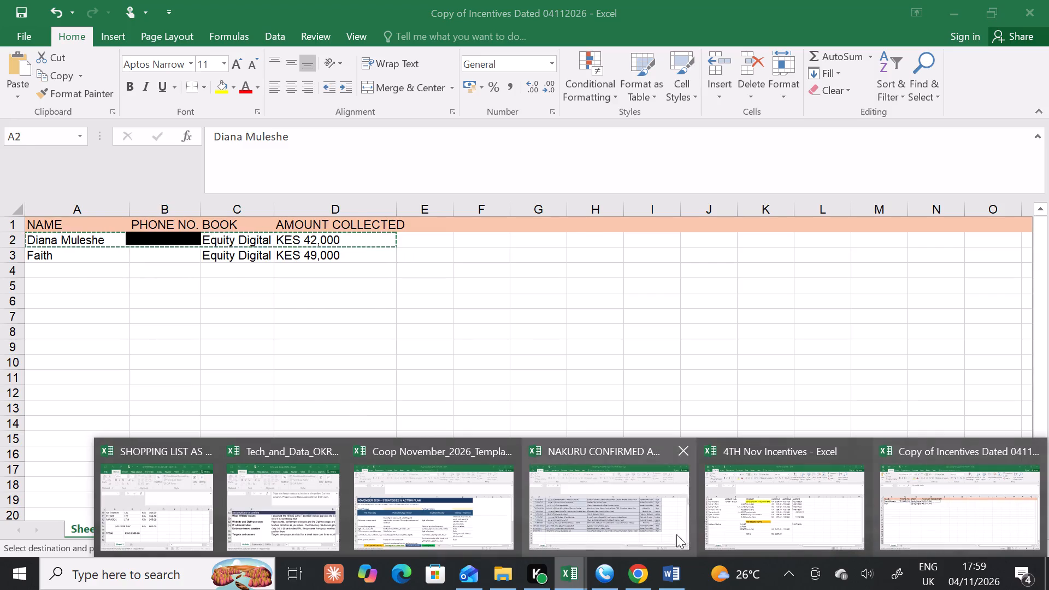
left_click(719, 517)
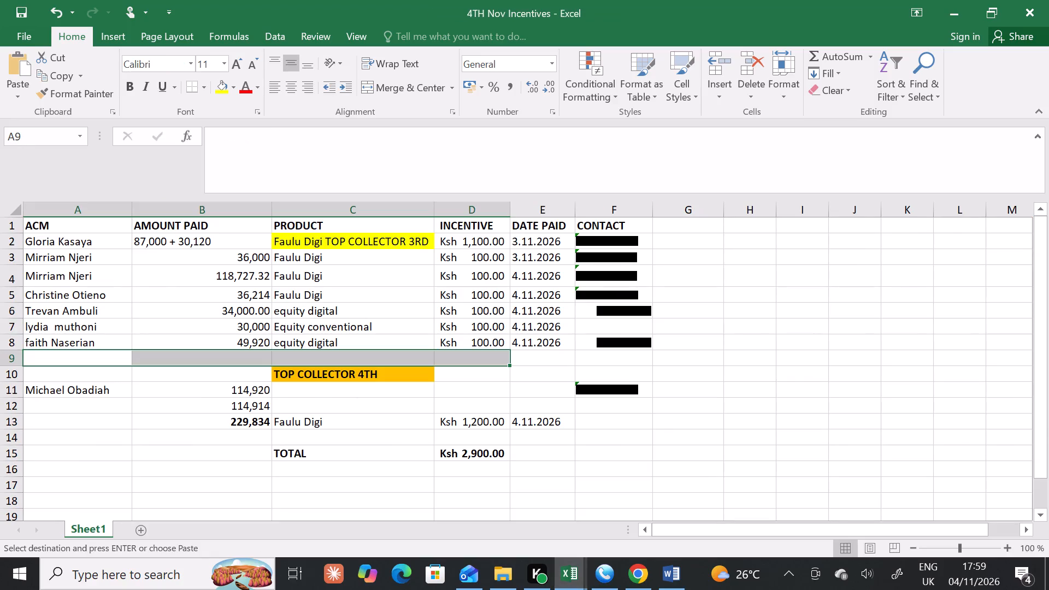
right_click(33, 358)
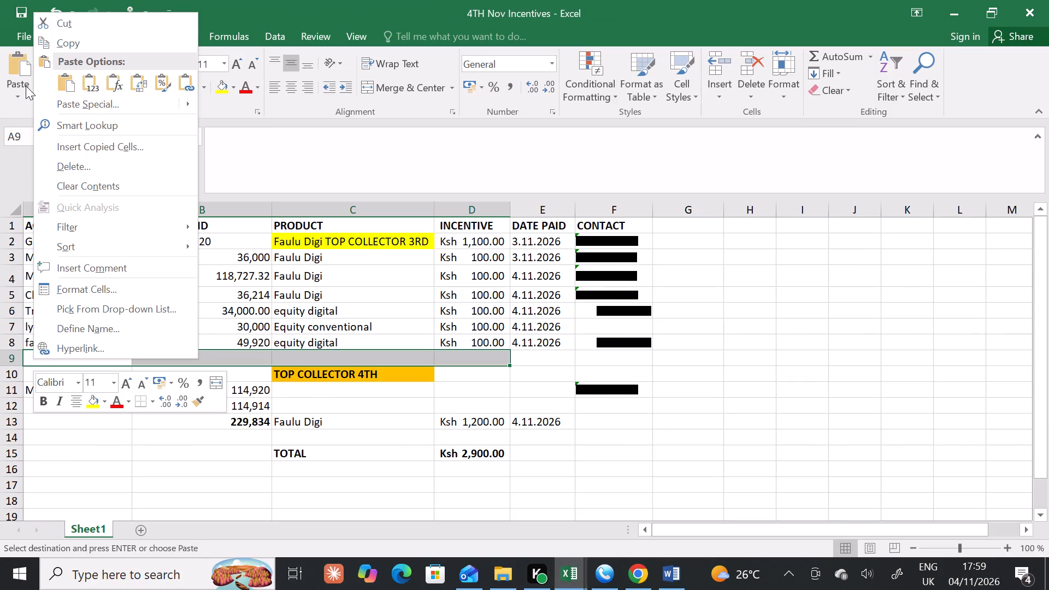
left_click(63, 89)
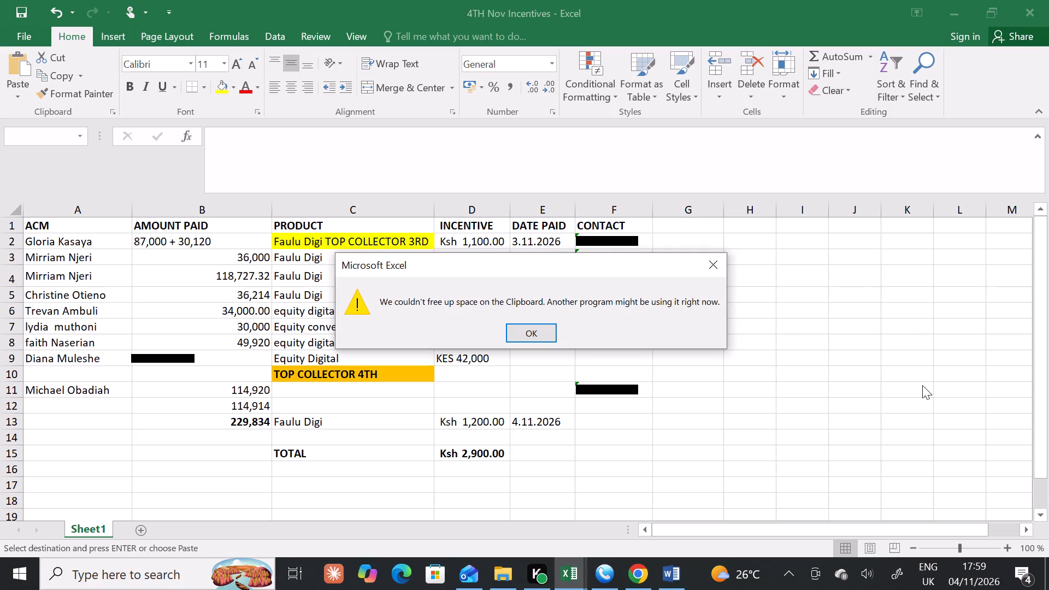
left_click(546, 328)
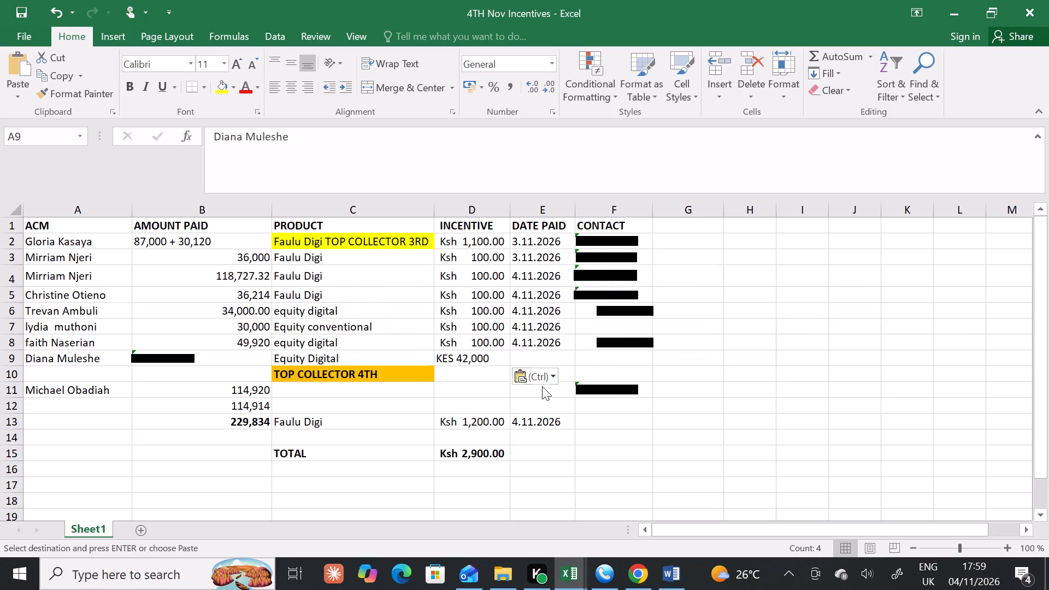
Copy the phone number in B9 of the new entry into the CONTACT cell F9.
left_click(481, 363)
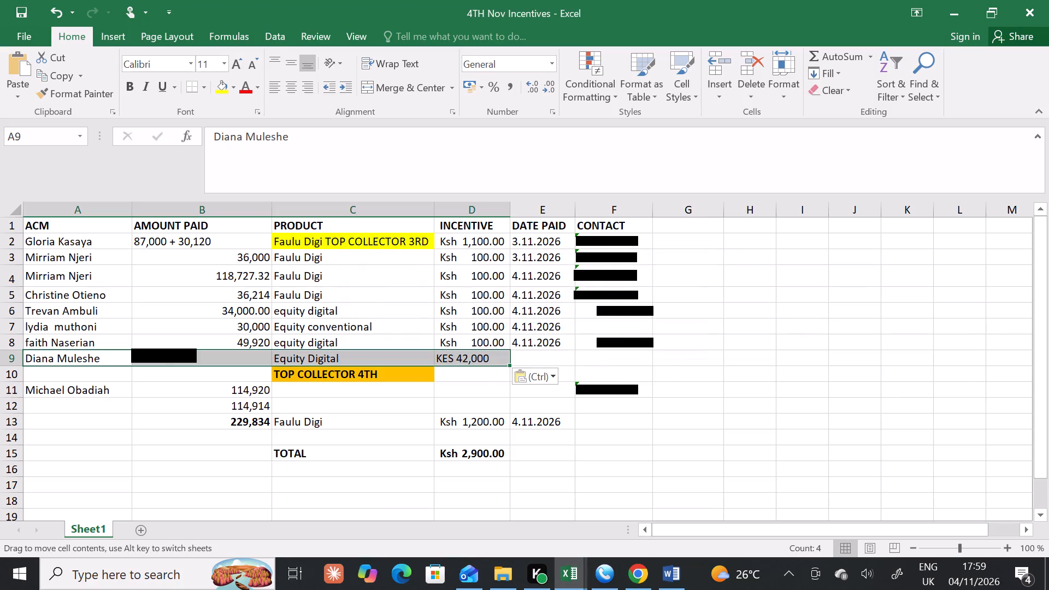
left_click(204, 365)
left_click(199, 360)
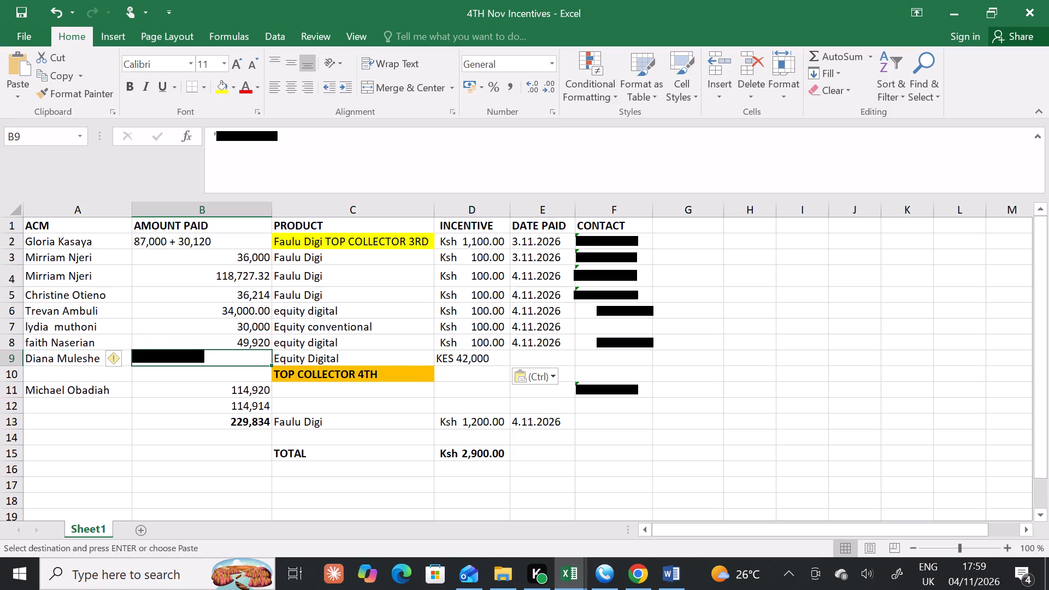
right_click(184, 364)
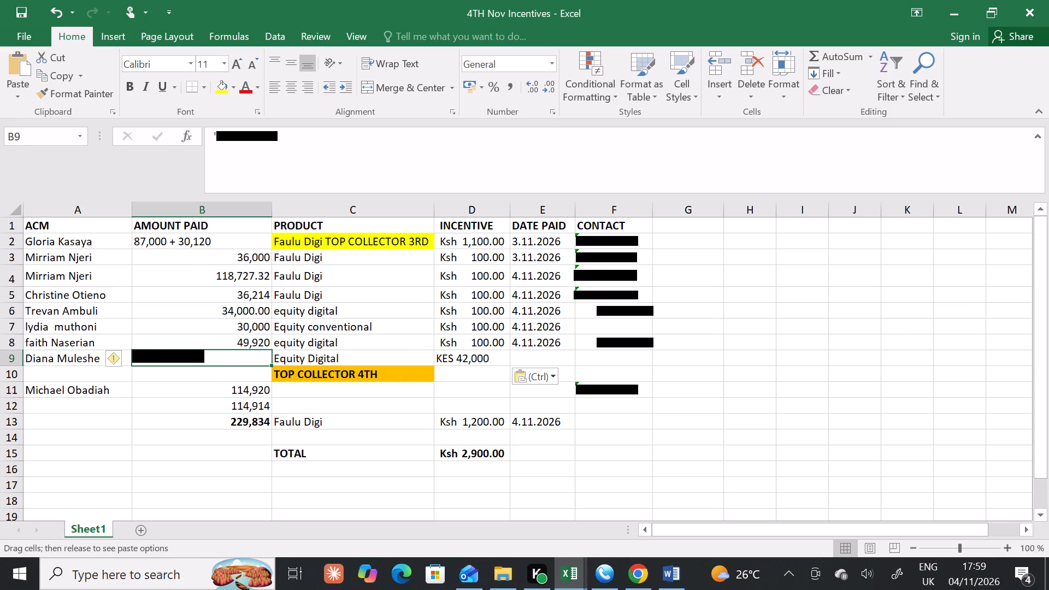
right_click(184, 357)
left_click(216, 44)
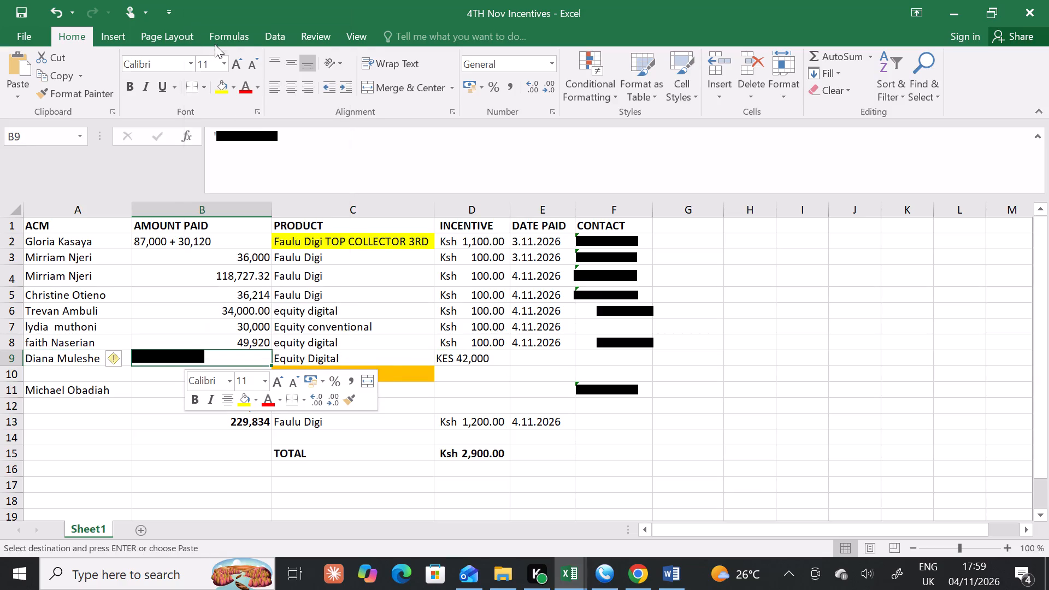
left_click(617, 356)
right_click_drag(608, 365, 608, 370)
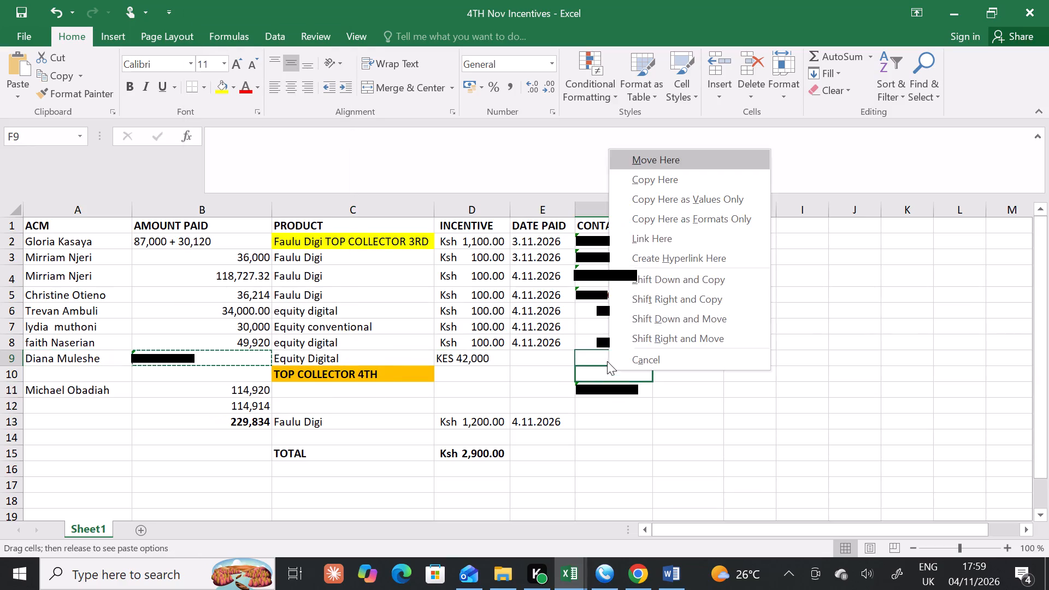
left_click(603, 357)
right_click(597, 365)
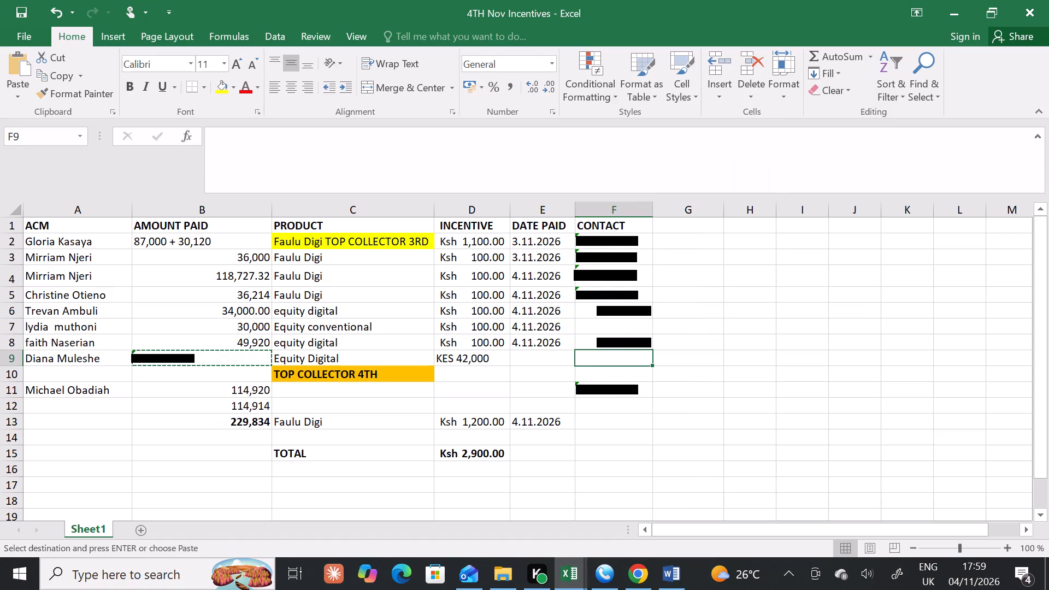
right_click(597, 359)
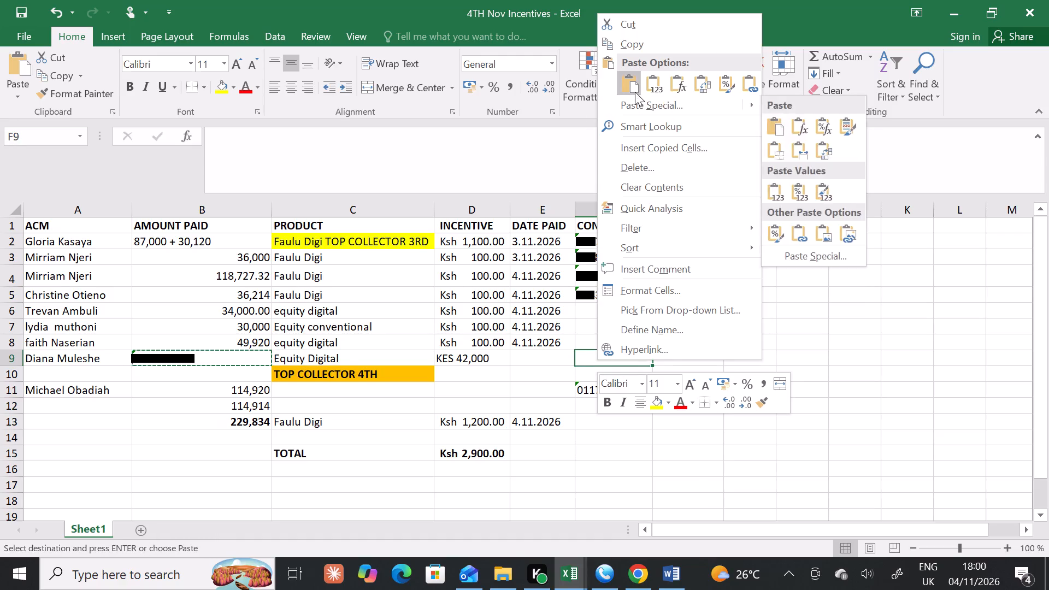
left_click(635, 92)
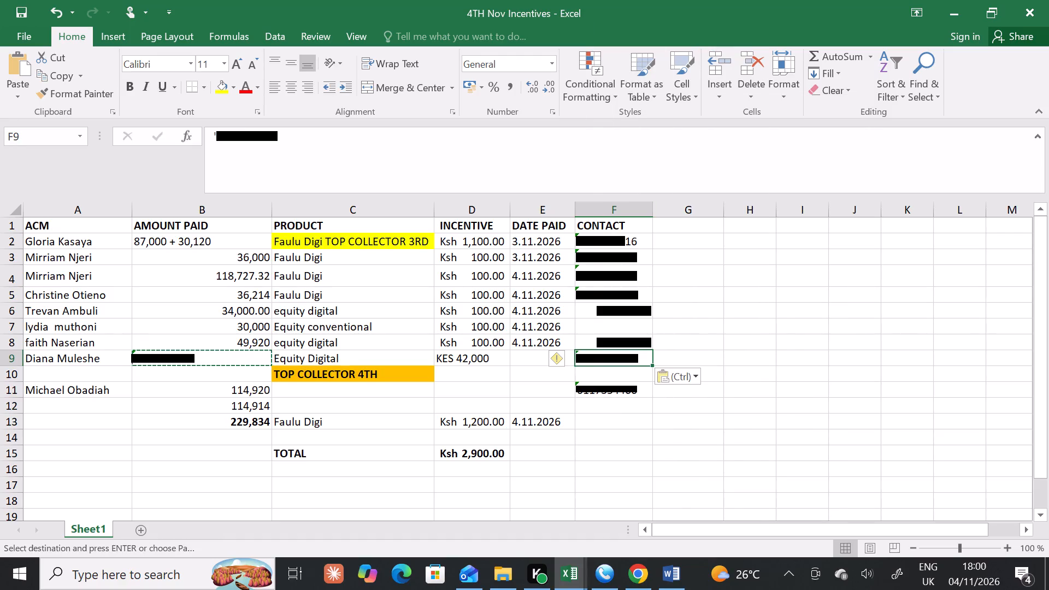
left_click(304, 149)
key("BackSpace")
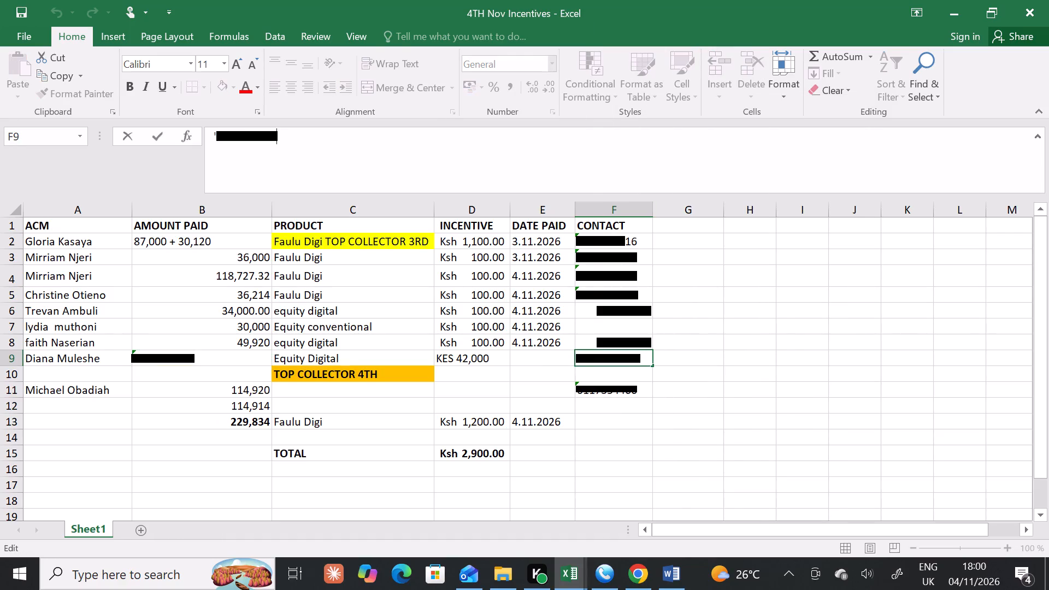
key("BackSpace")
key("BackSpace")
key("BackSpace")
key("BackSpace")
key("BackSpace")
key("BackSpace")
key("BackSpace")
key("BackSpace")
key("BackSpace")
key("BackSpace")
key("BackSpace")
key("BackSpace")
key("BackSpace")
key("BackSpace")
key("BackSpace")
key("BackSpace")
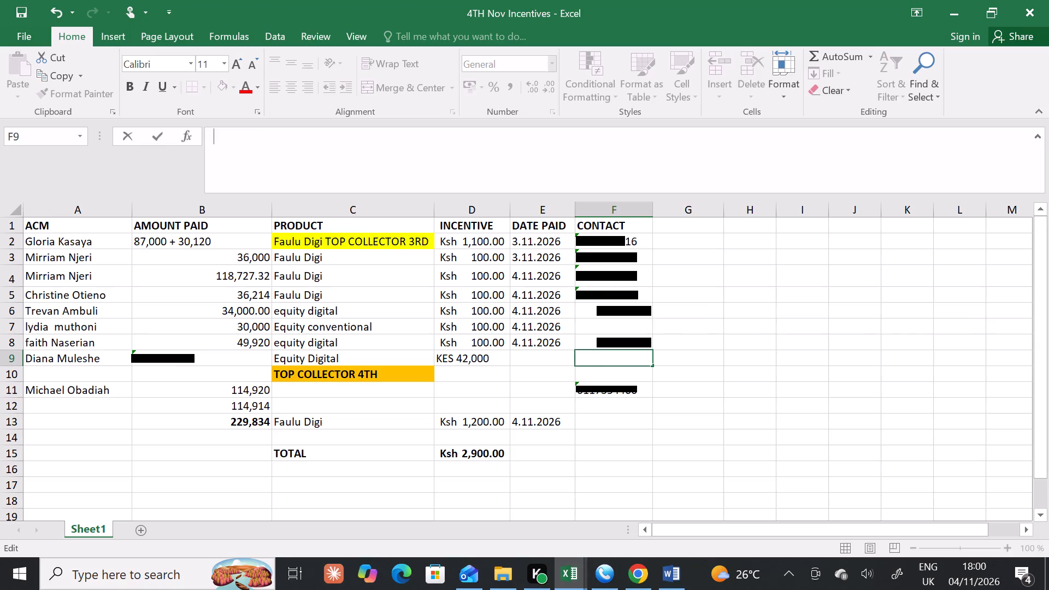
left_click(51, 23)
Replace the phone number in the new entry's AMOUNT PAID cell B9 with 42,000.
left_click(196, 348)
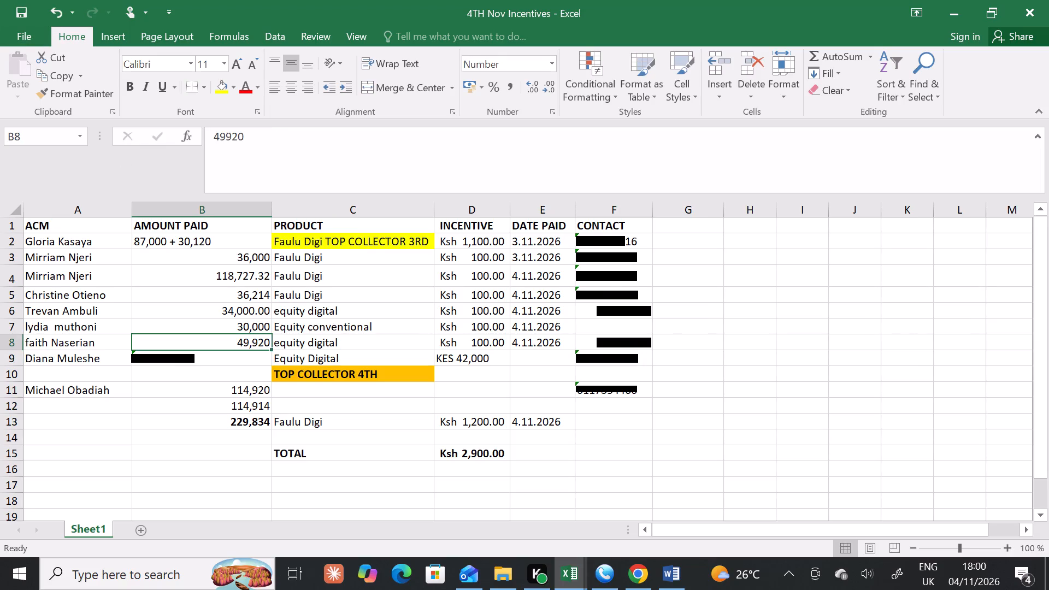
left_click(198, 361)
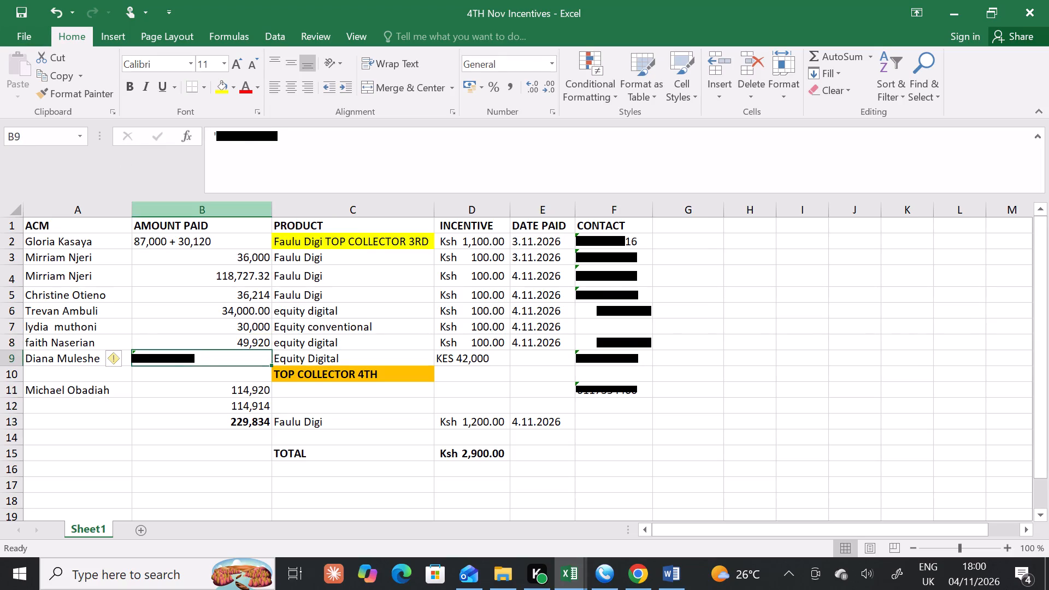
left_click(296, 146)
key("BackSpace")
key("BackSpace")
key("BackSpace")
key("BackSpace")
key("BackSpace")
key("BackSpace")
key("BackSpace")
key("BackSpace")
key("BackSpace")
key("BackSpace")
key("BackSpace")
key("BackSpace")
key("BackSpace")
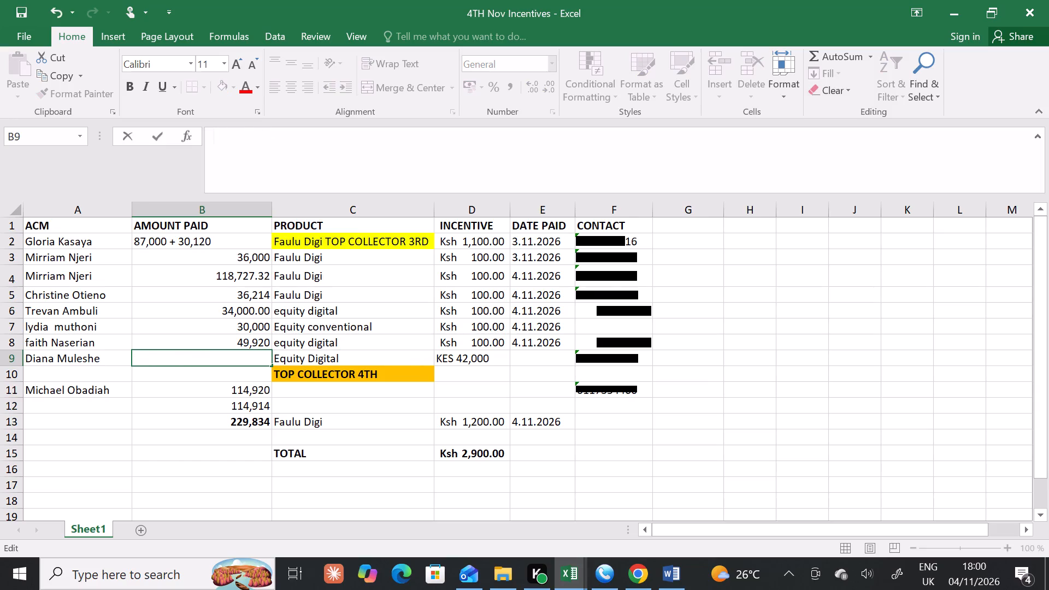
type("42")
type(",000")
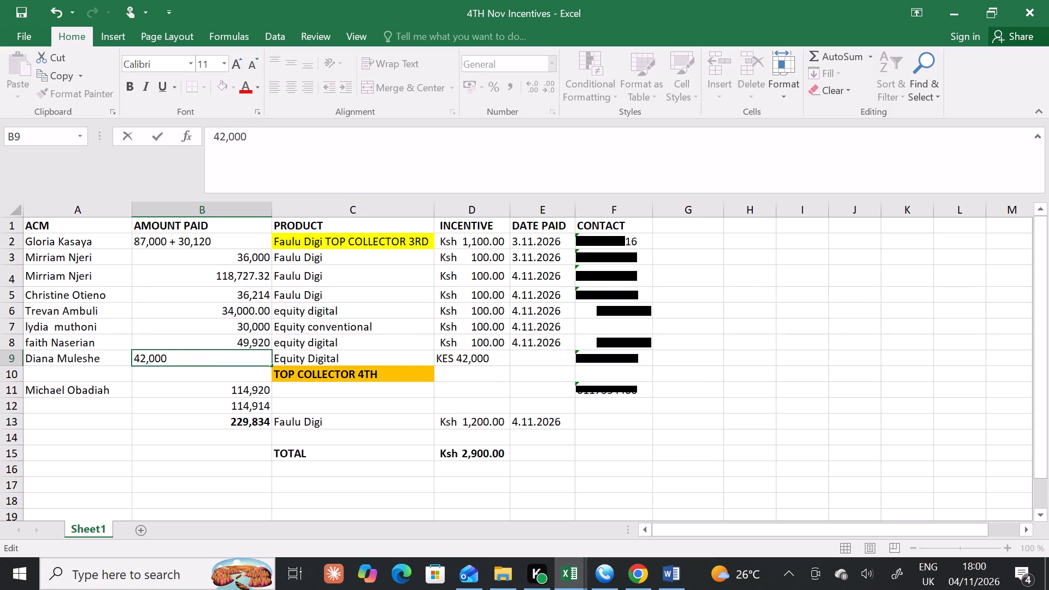
Set the new entry's INCENTIVE cell D9 to 100.
left_click(475, 368)
left_click(475, 357)
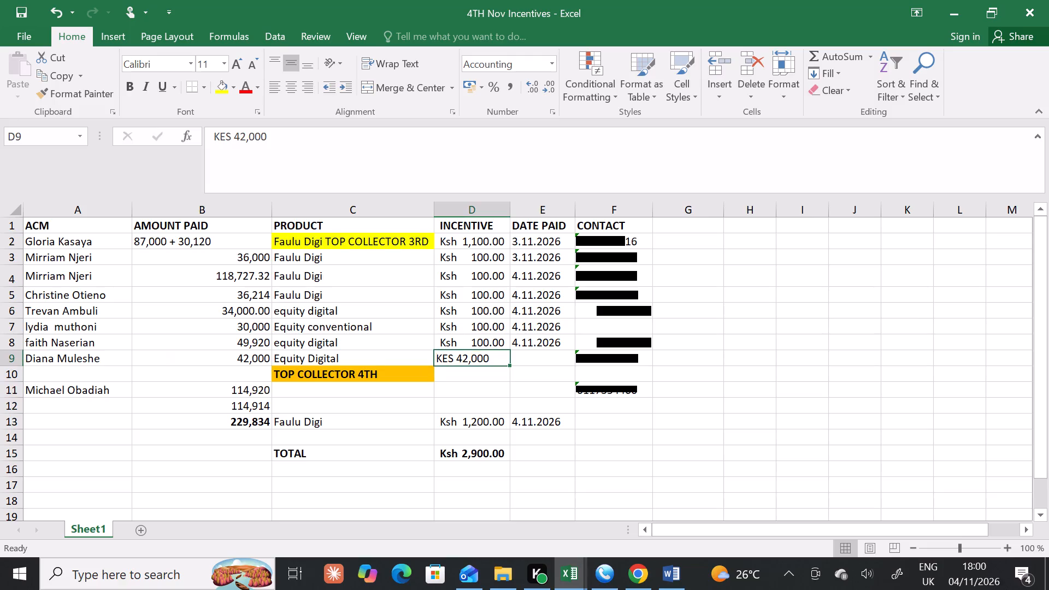
key("BackSpace")
key("1")
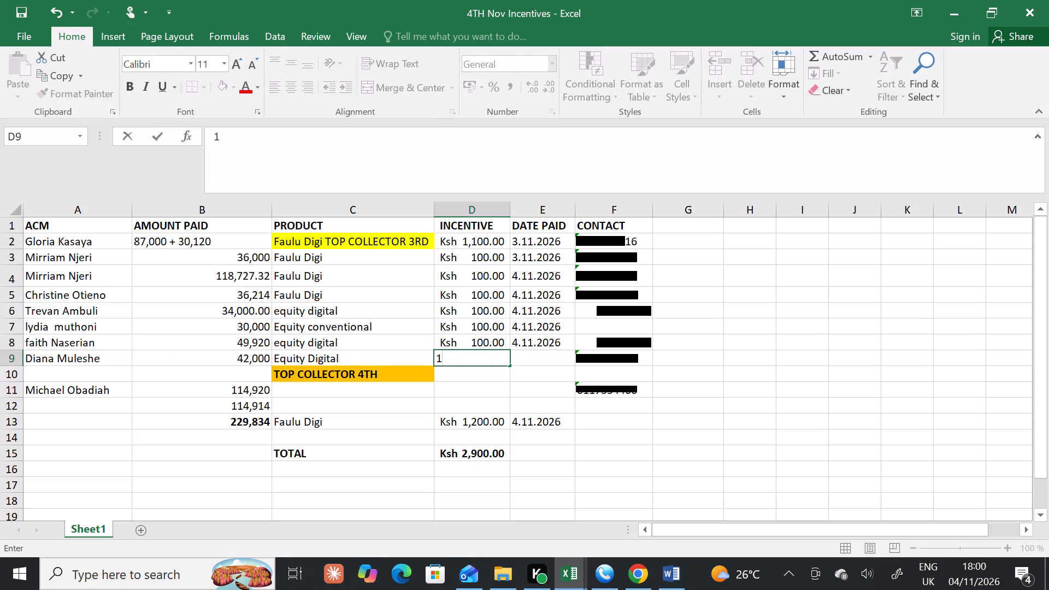
key("0")
key("0")
left_click(644, 453)
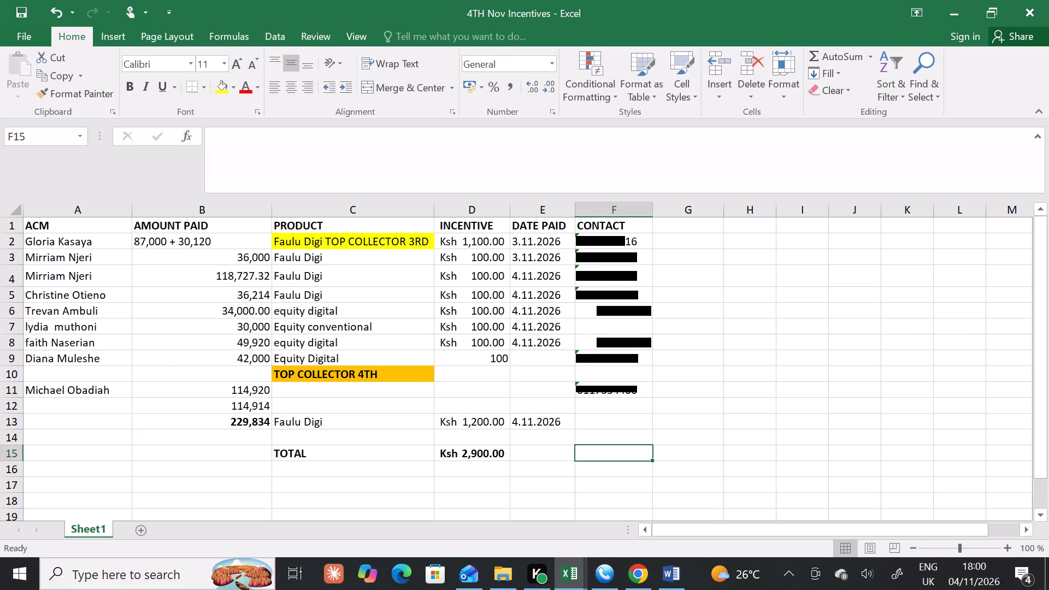
Clear the existing SUM formula from cell D15 in the TOTAL row.
left_click(479, 461)
left_click(480, 448)
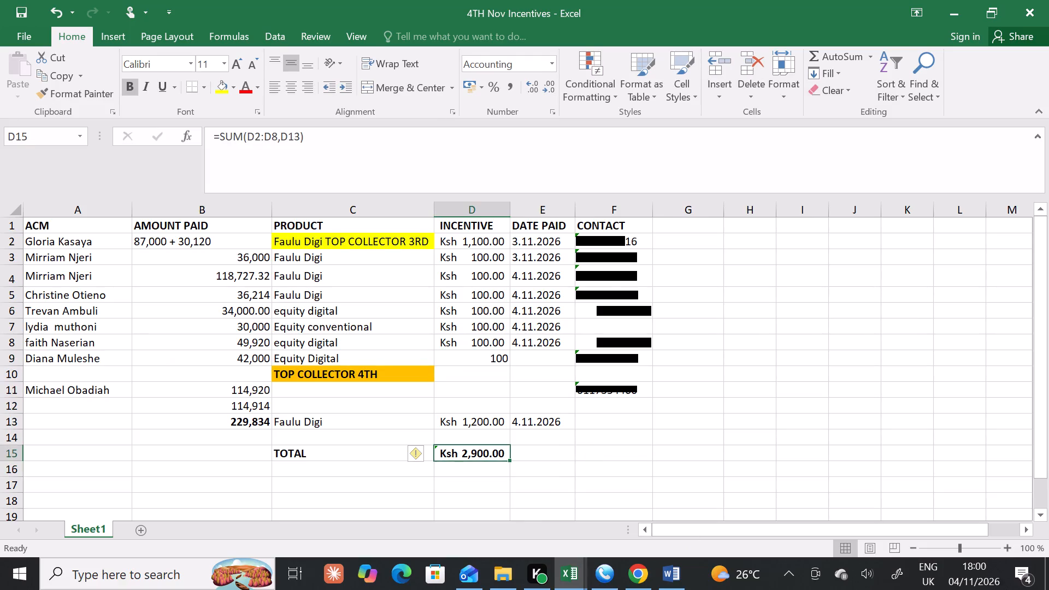
key("BackSpace")
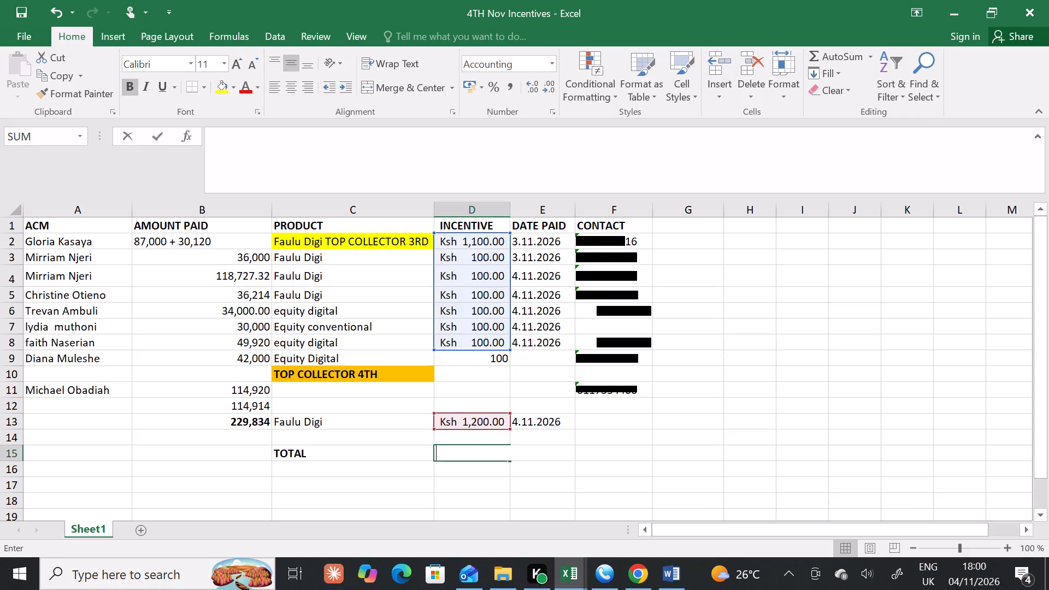
left_click(491, 453)
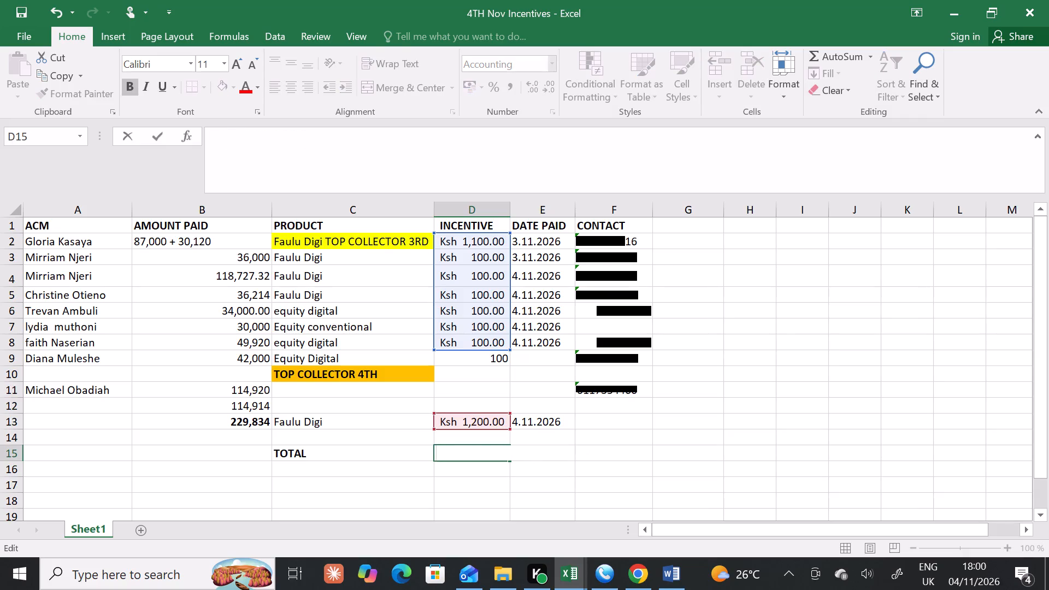
left_click(550, 444)
left_click(508, 438)
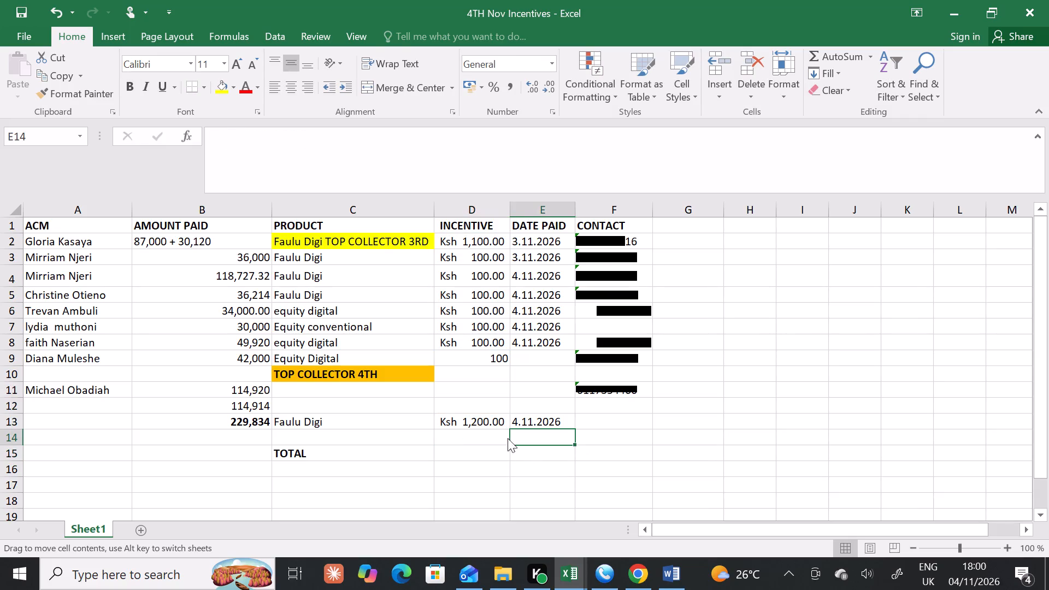
Enter a SUM formula in D14 that adds the incentives in D2:D9 and D13.
left_click(490, 439)
key("equal")
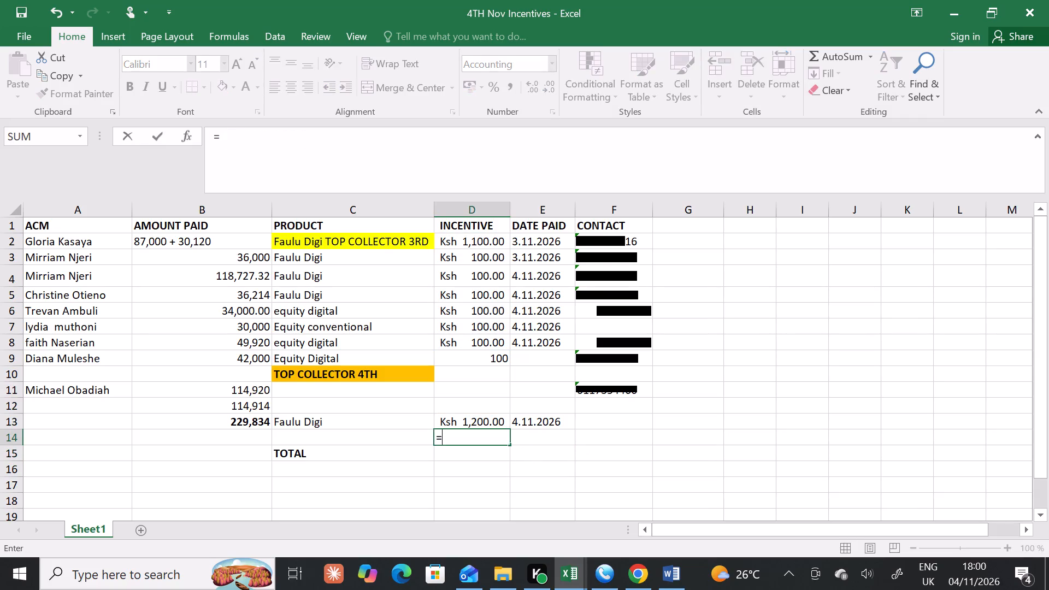
key("s")
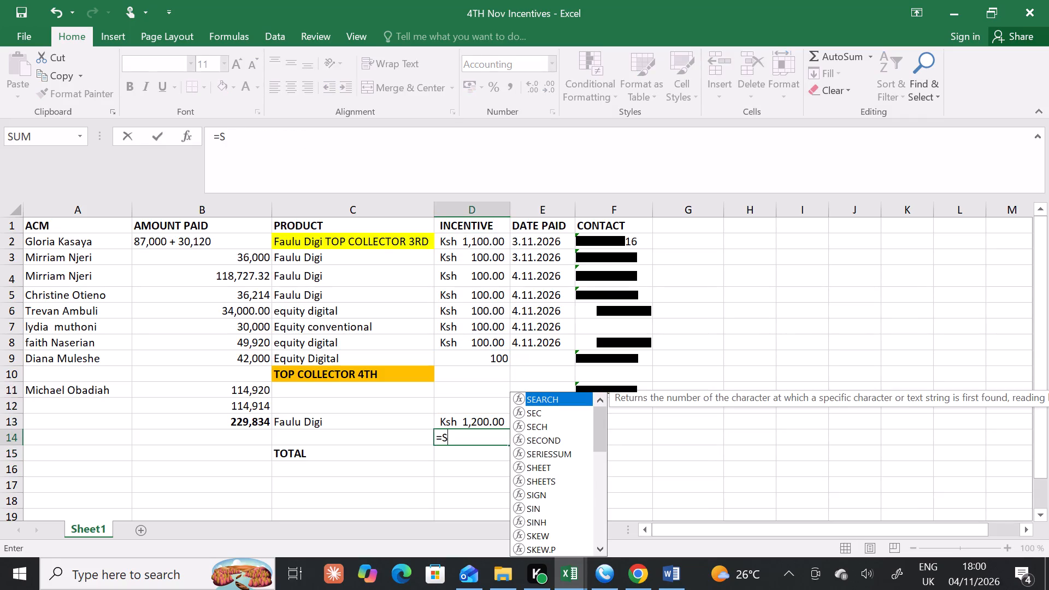
key("u")
double_click(563, 456)
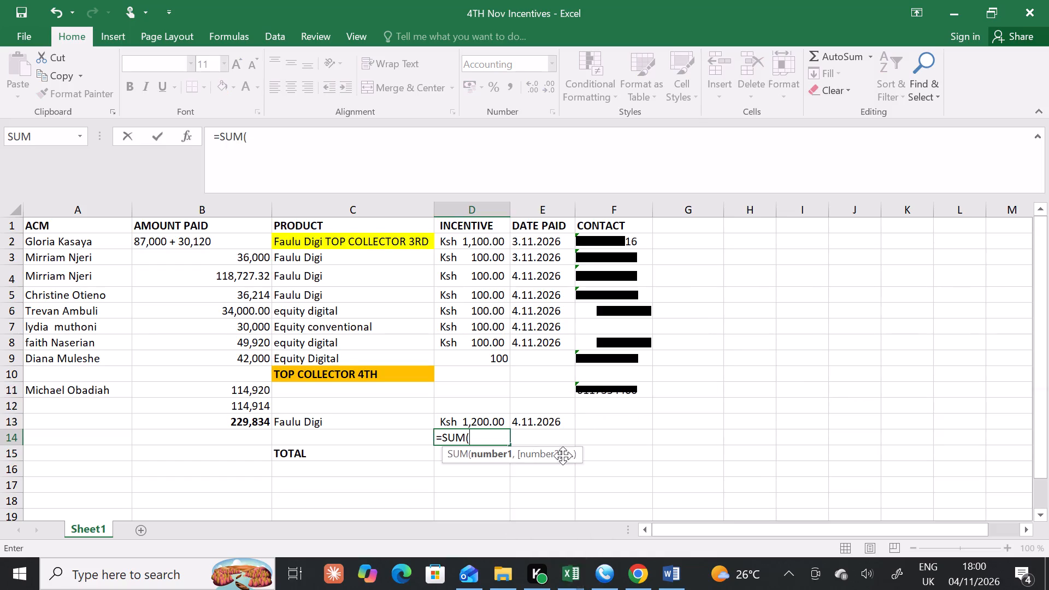
left_click_drag(477, 234, 481, 328)
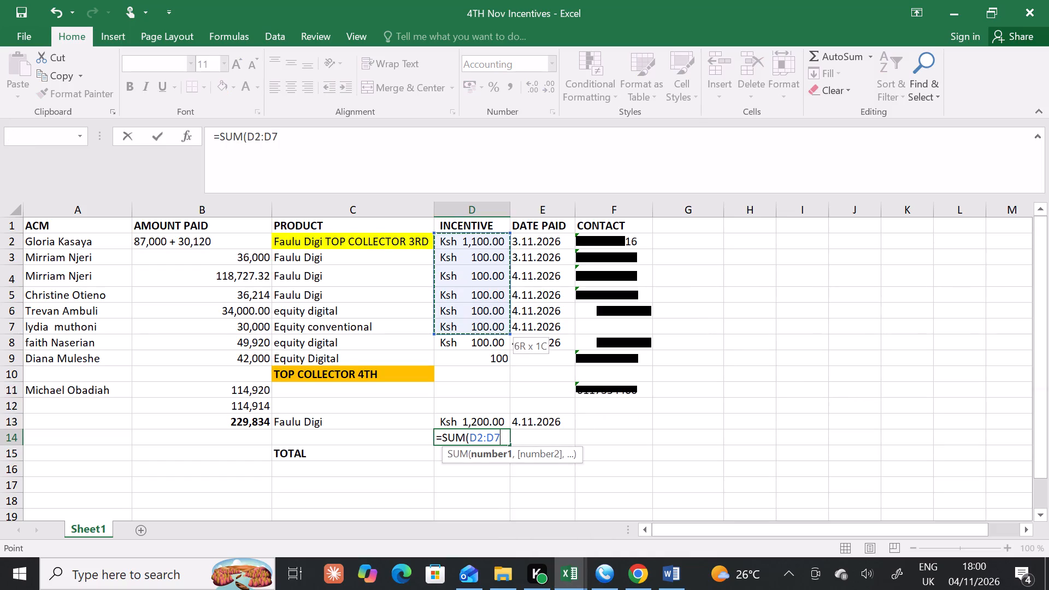
left_click_drag(481, 328, 483, 350)
key("comma")
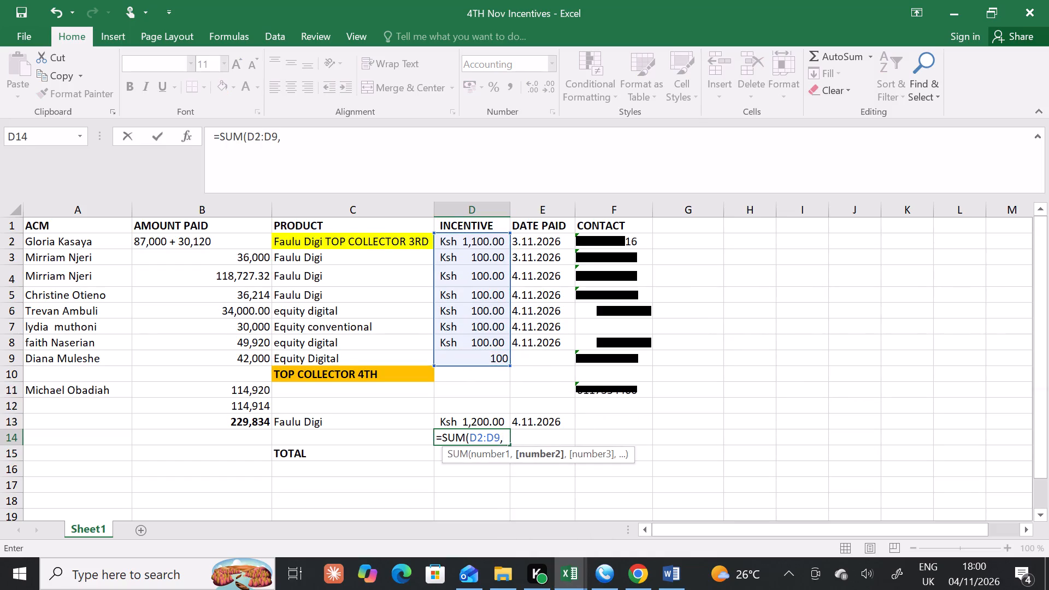
left_click(492, 424)
key("Return")
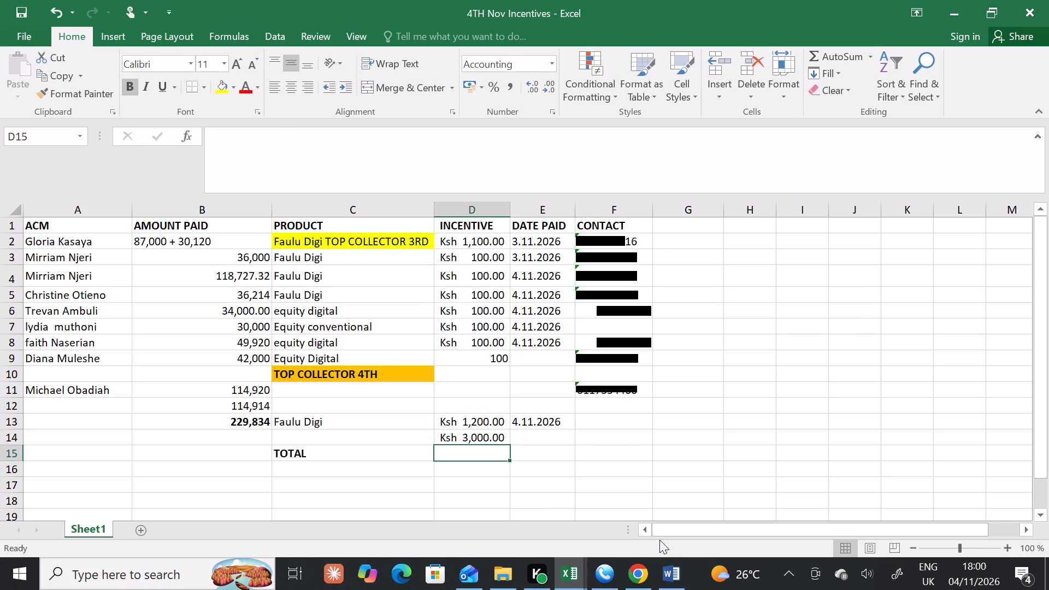
Apply the default Accounting number format in Ksh to the new entry's incentive in D9.
left_click(498, 359)
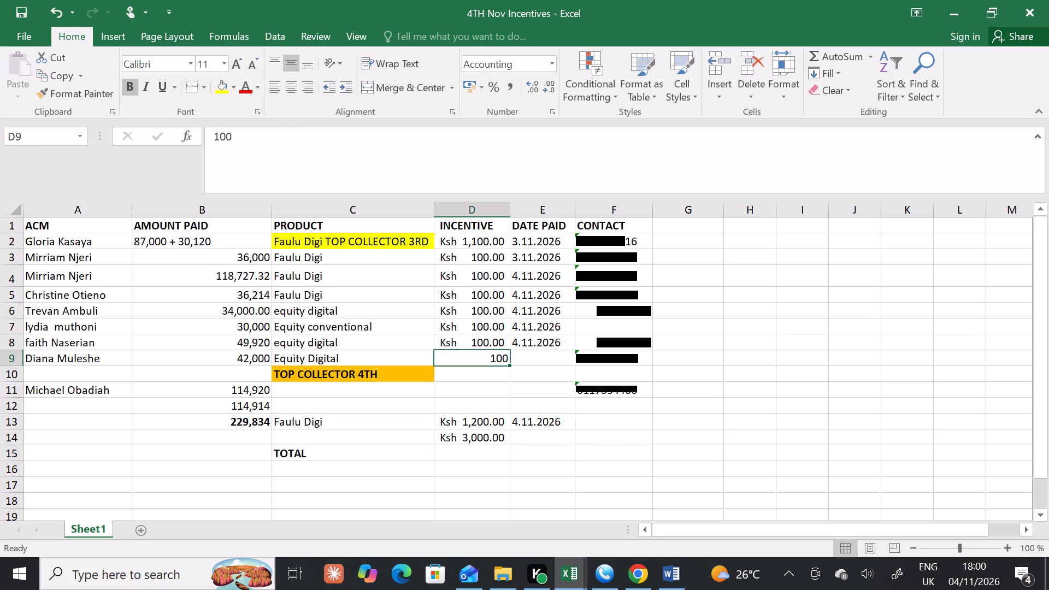
left_click(479, 90)
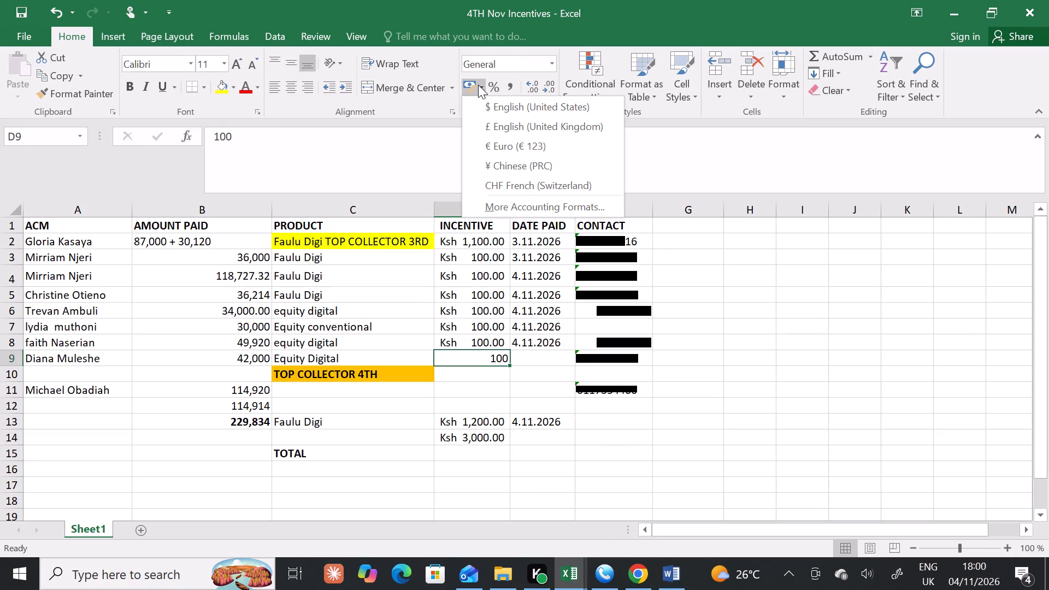
left_click(476, 81)
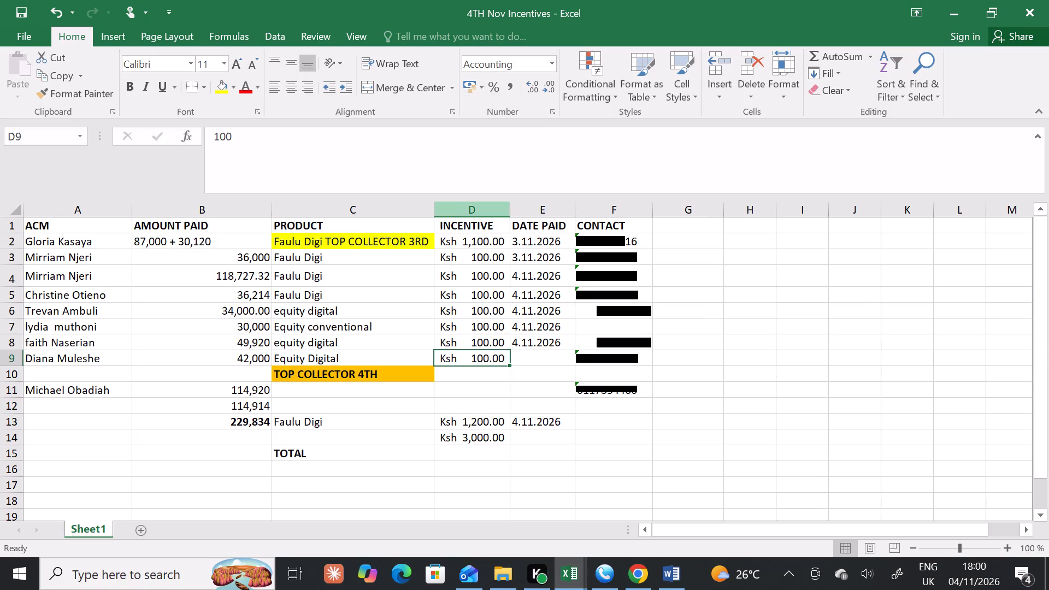
Open the Save As options for the 4TH Nov Incentives workbook.
left_click(44, 31)
left_click(69, 180)
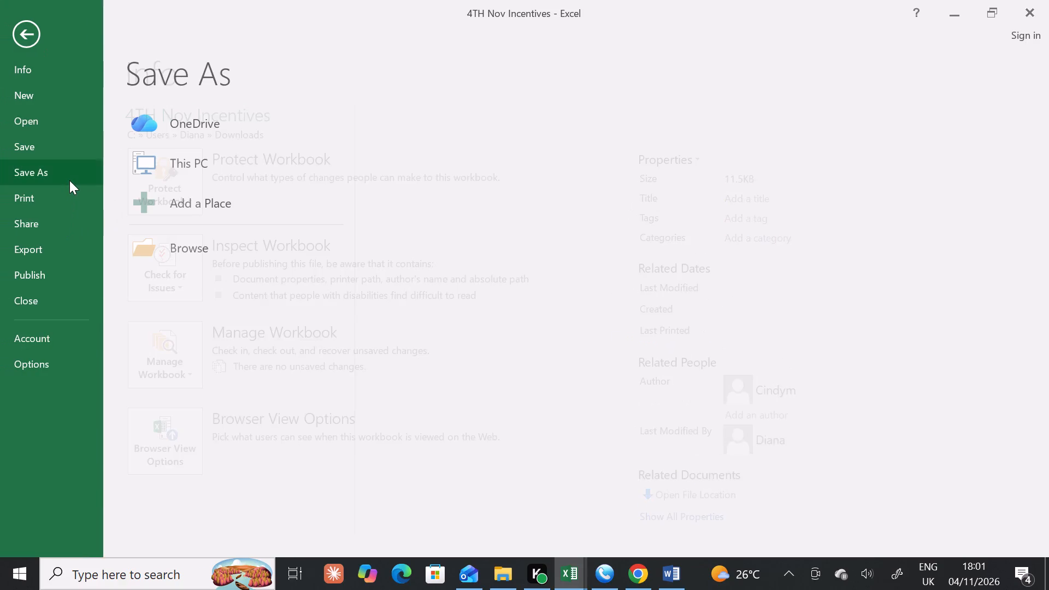
Save the workbook as 4TH Nov Incentives in the Downloads folder, replacing the existing file.
left_click(181, 241)
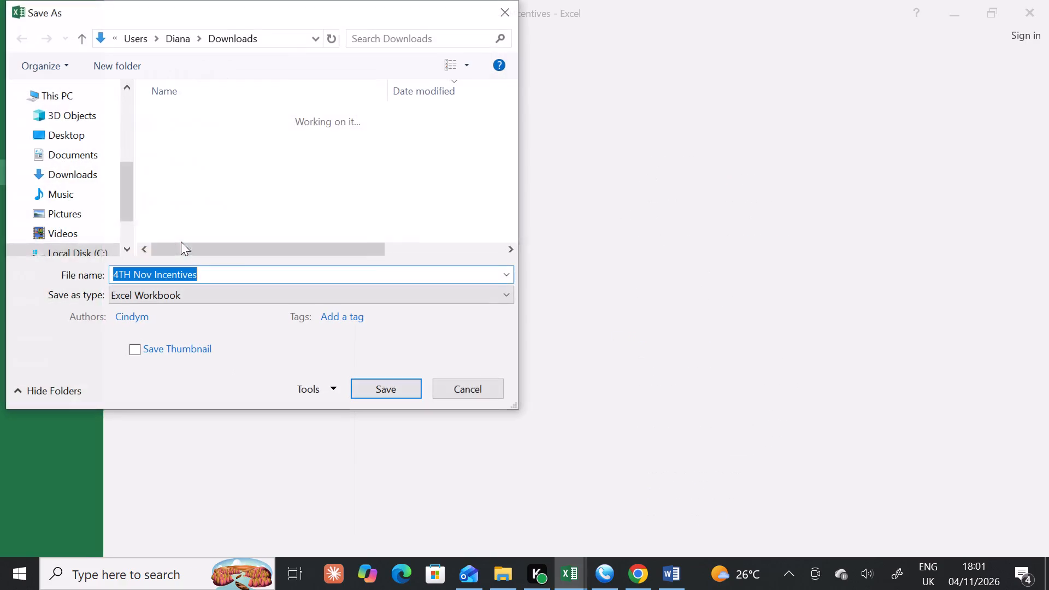
left_click(60, 178)
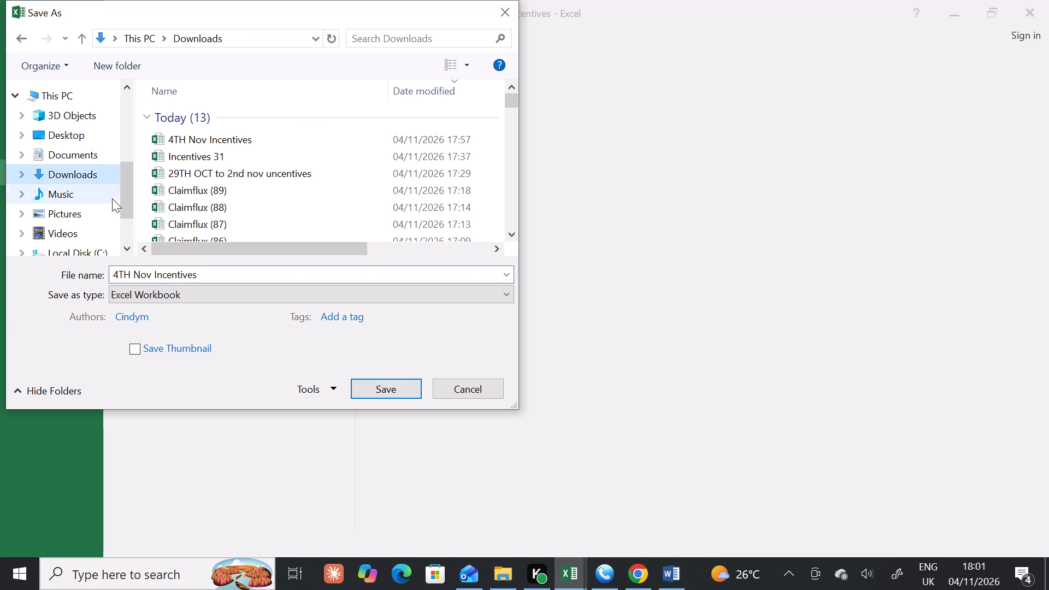
left_click(405, 380)
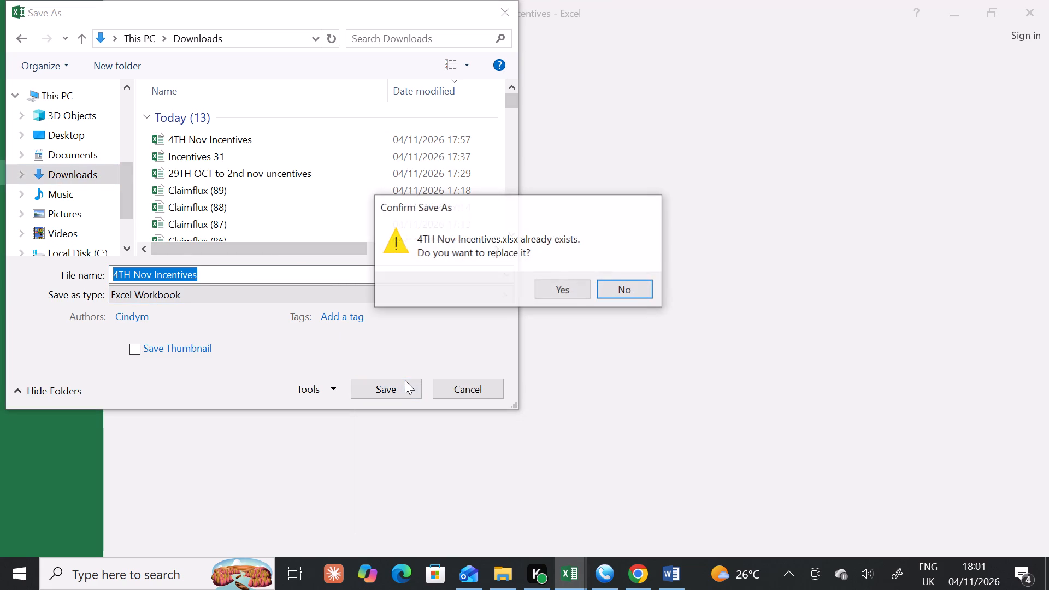
left_click(561, 284)
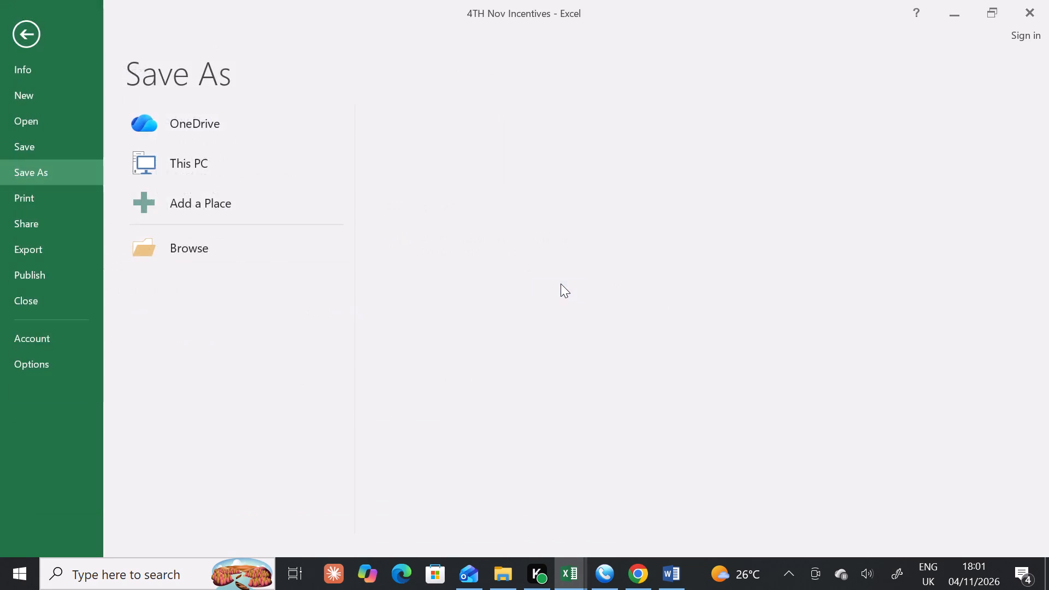
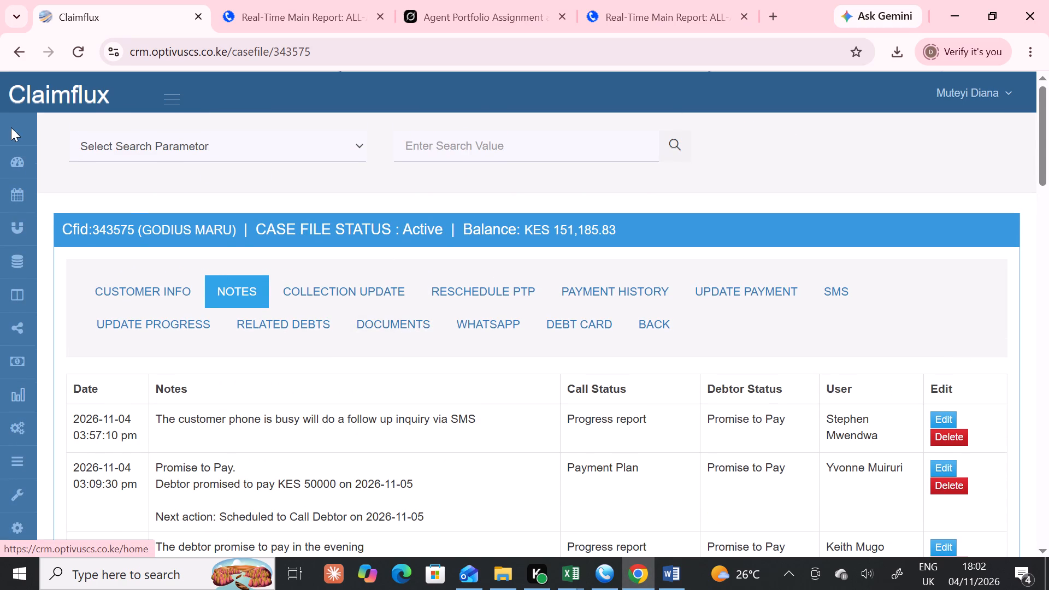
In Chrome, go back from the open Claimflux case file to the Promise To Pay Reports filter page.
left_click(10, 45)
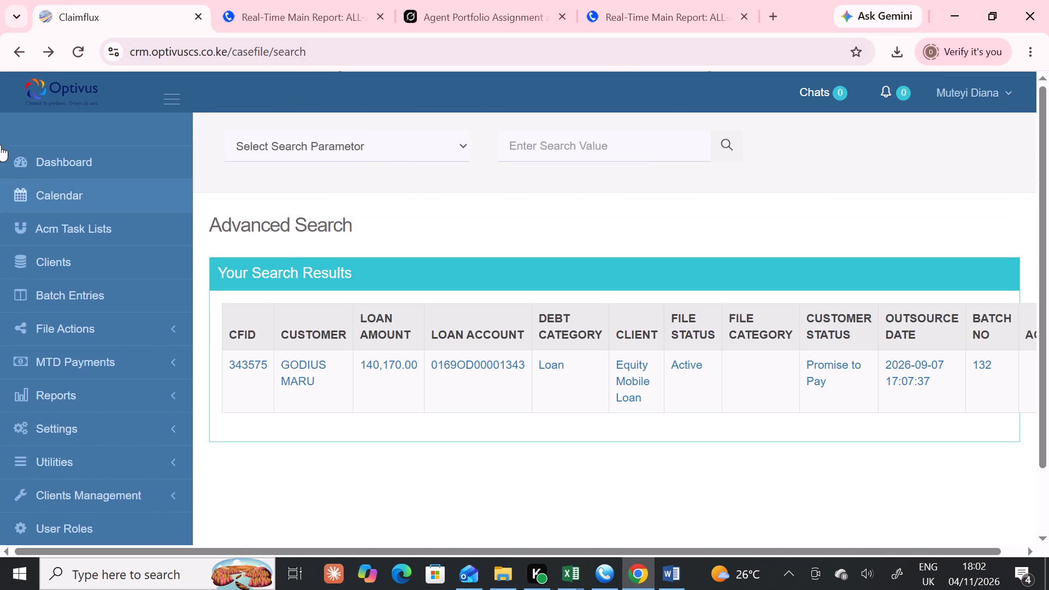
left_click(14, 52)
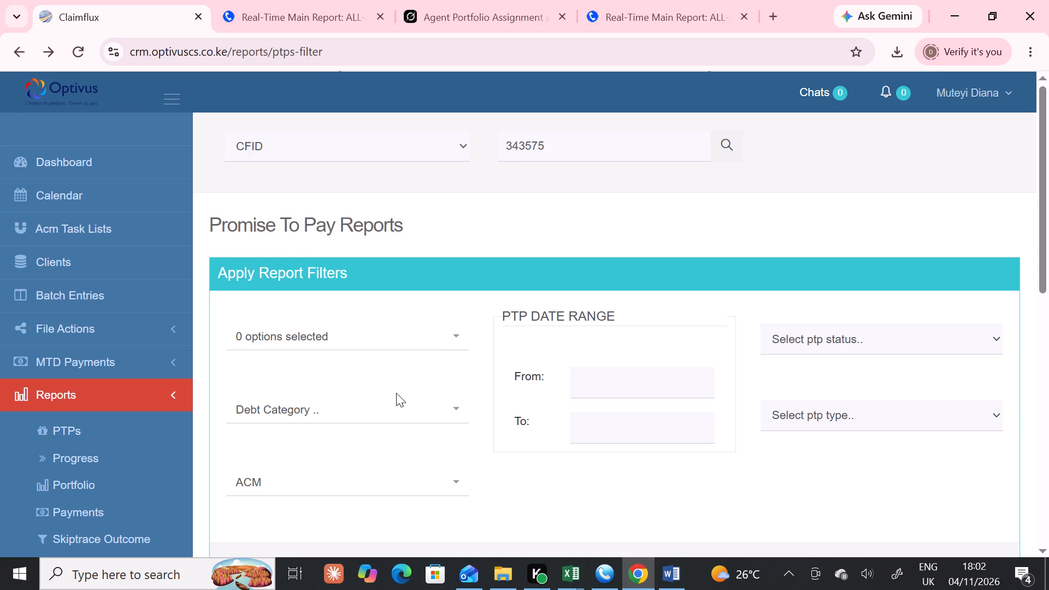
Go back through the Claimflux page history from the Promise To Pay Reports to an earlier MTD Reports page.
scroll(381, 416, "up", 1)
scroll(318, 352, "up", 3)
left_click(16, 60)
scroll(471, 409, "up", 3)
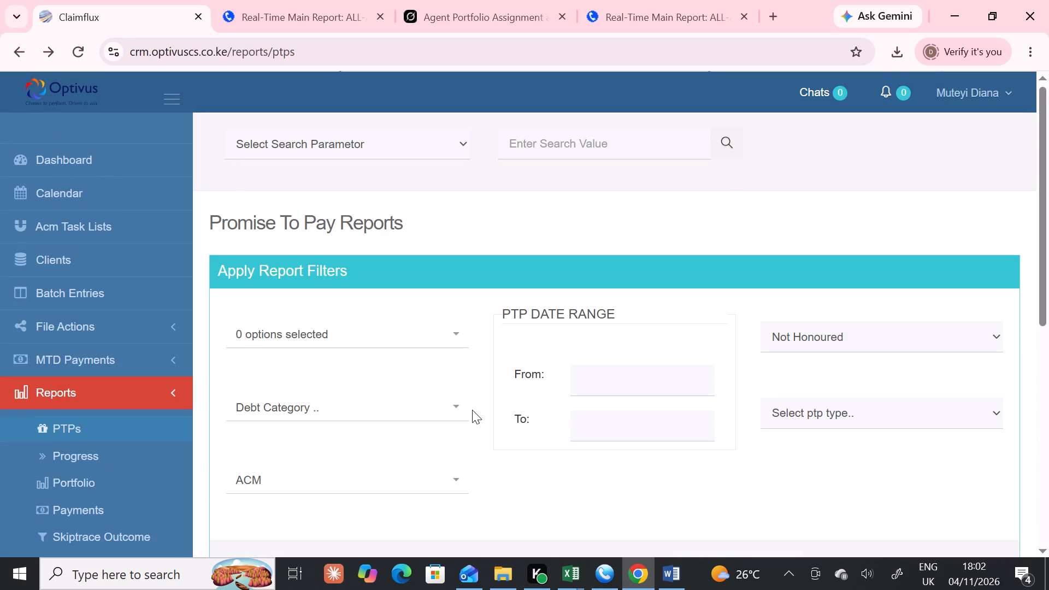
left_click(32, 55)
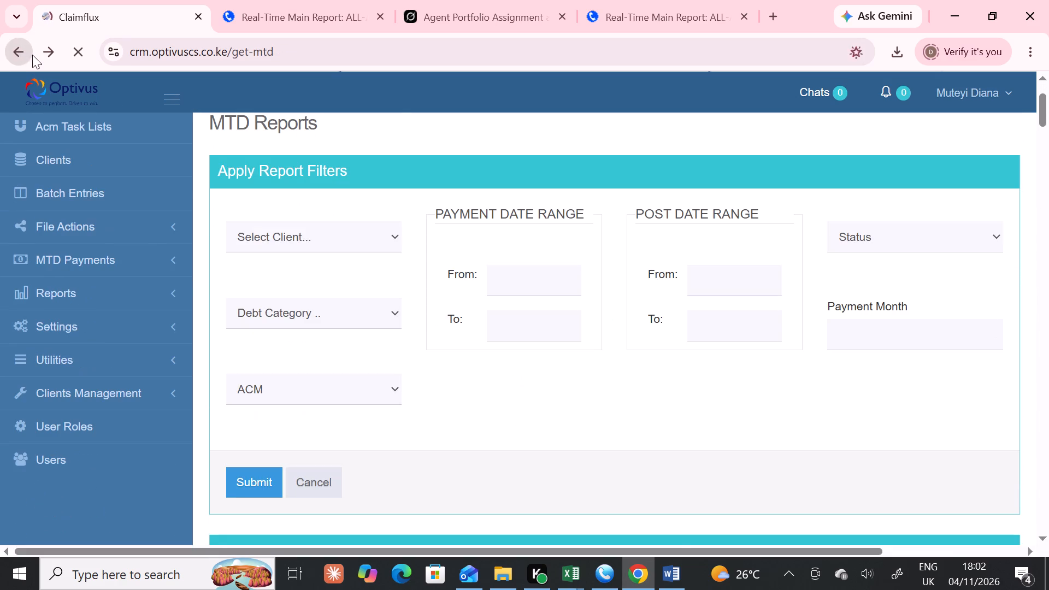
scroll(391, 356, "up", 3)
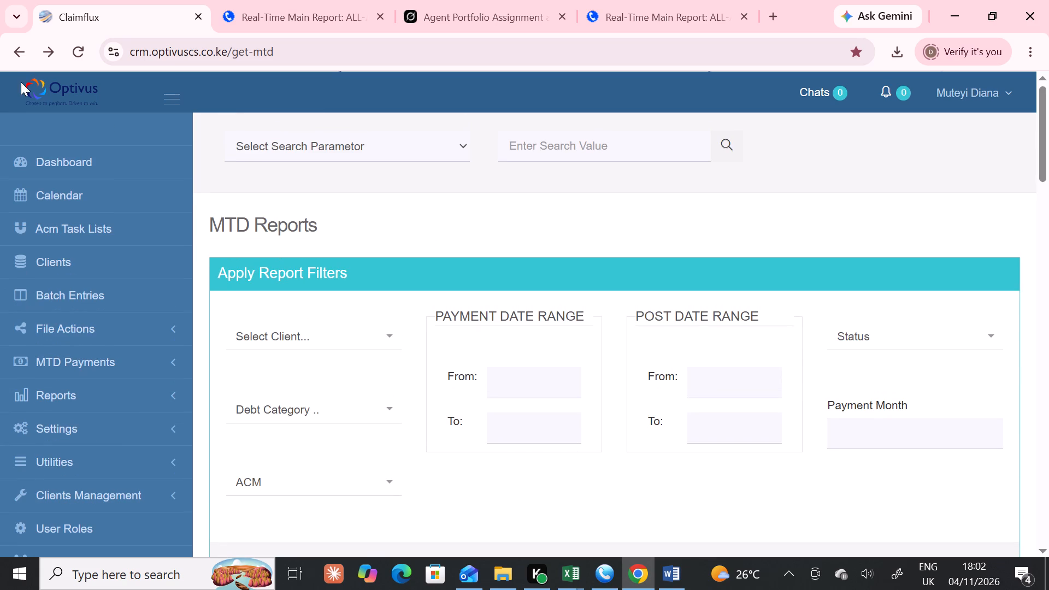
left_click(4, 58)
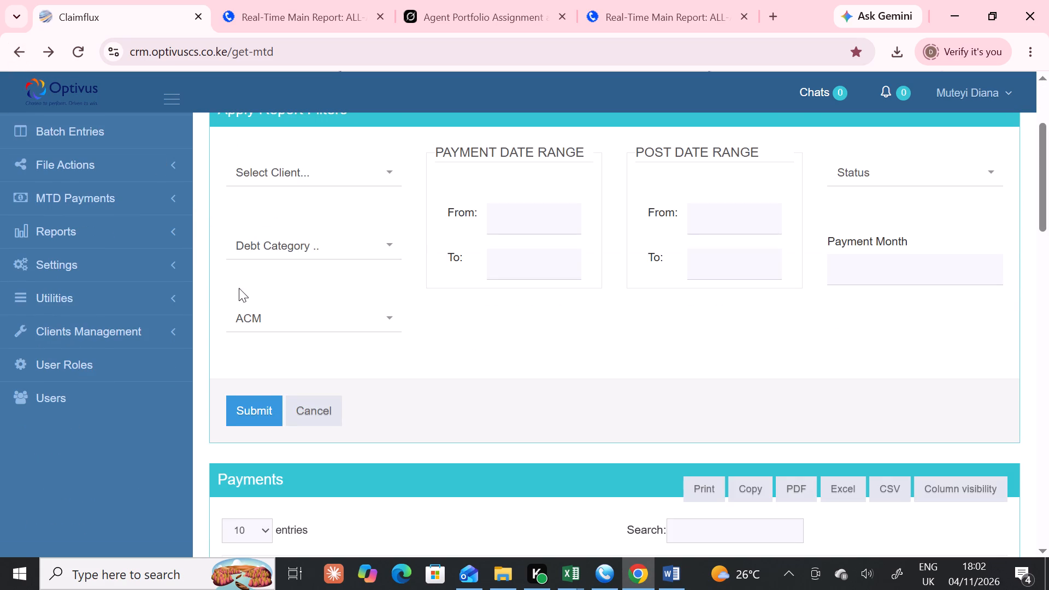
scroll(255, 312, "up", 3)
left_click(22, 49)
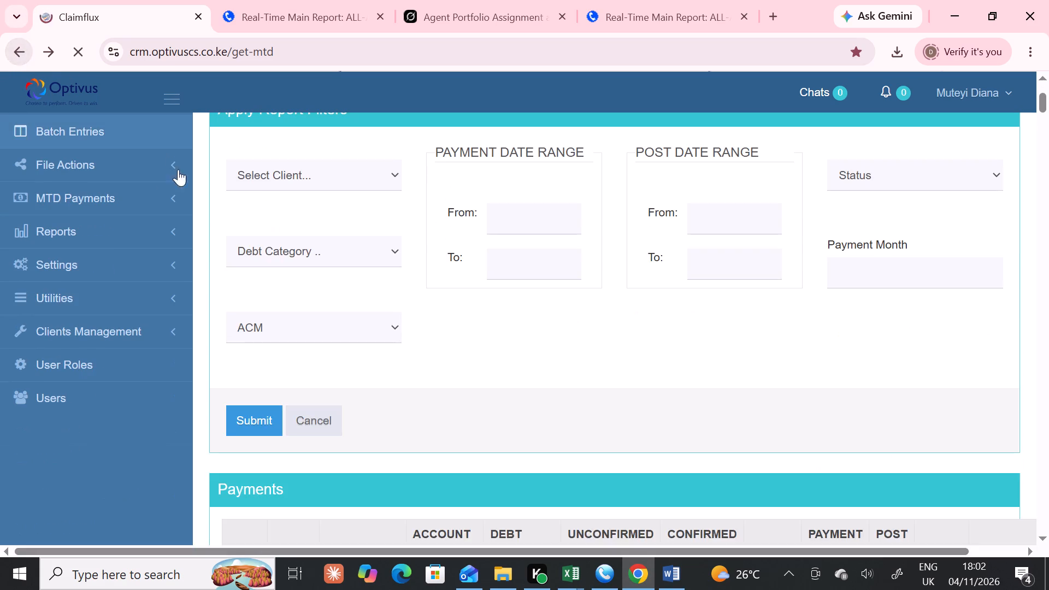
scroll(427, 213, "up", 6)
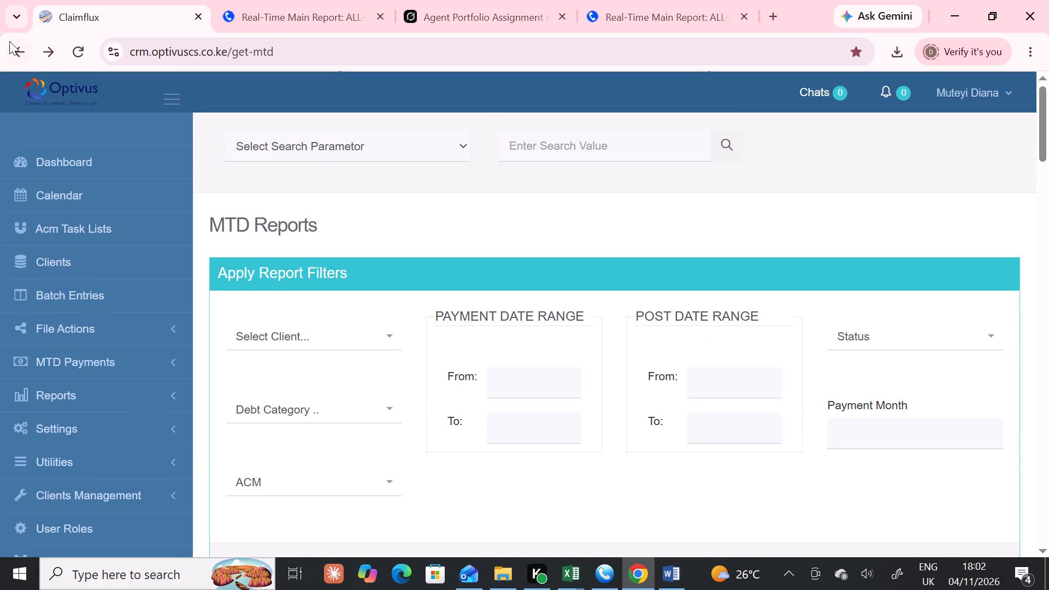
left_click(13, 46)
scroll(477, 328, "up", 4)
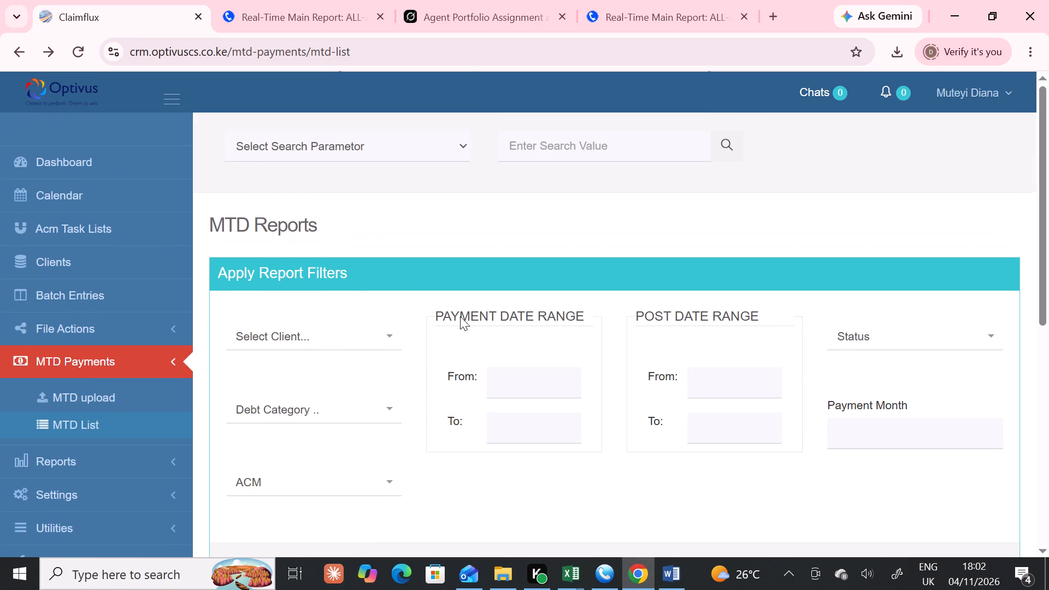
scroll(398, 298, "up", 4)
left_click(18, 46)
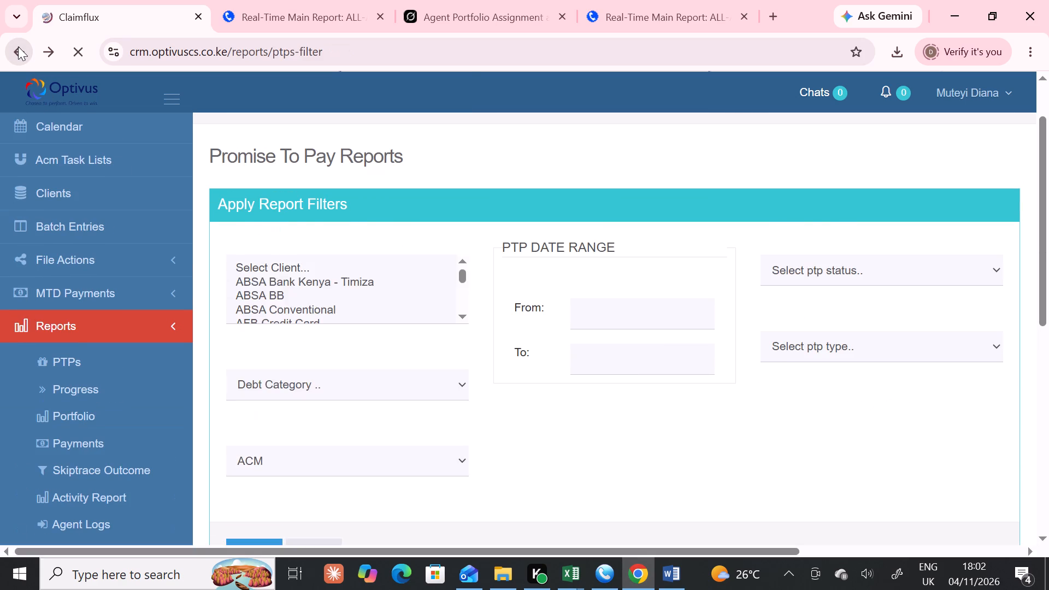
left_click(18, 50)
left_click(18, 50)
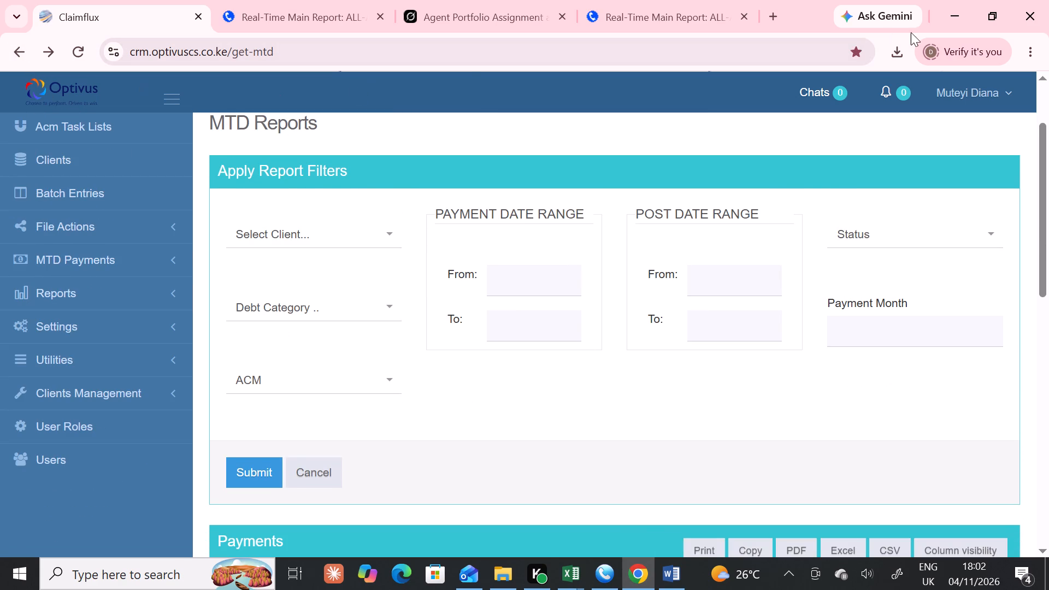
left_click(353, 9)
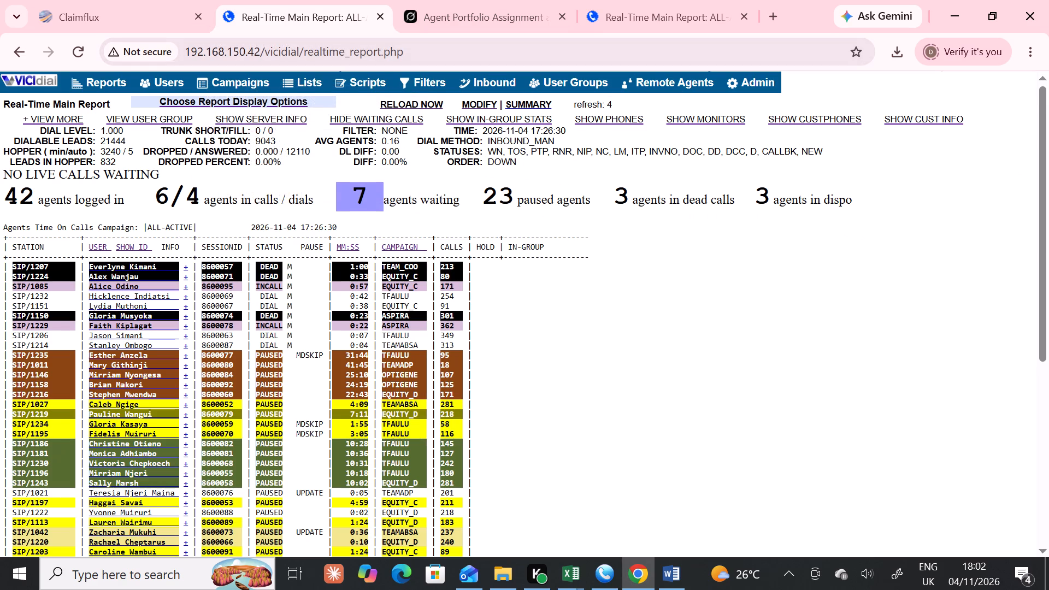